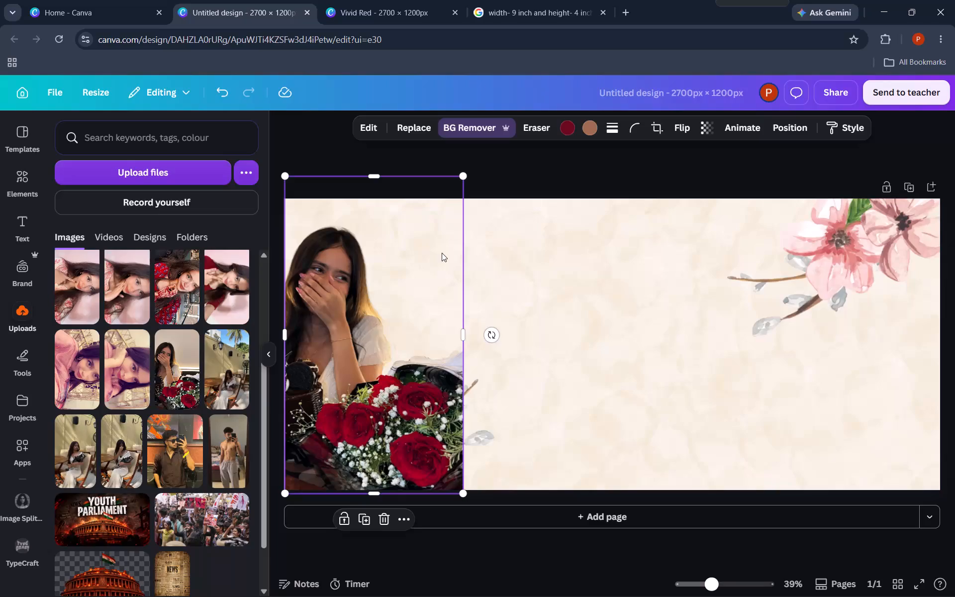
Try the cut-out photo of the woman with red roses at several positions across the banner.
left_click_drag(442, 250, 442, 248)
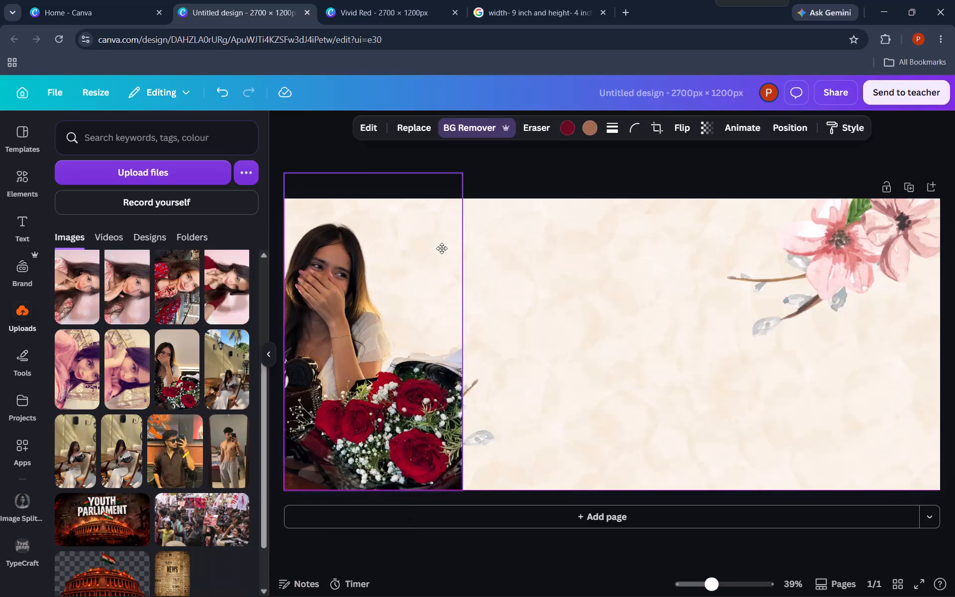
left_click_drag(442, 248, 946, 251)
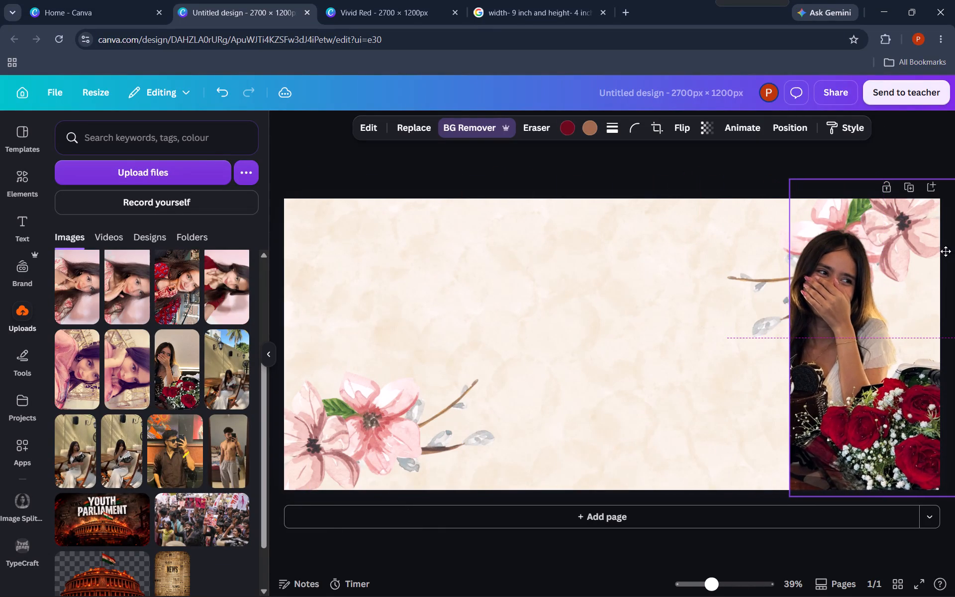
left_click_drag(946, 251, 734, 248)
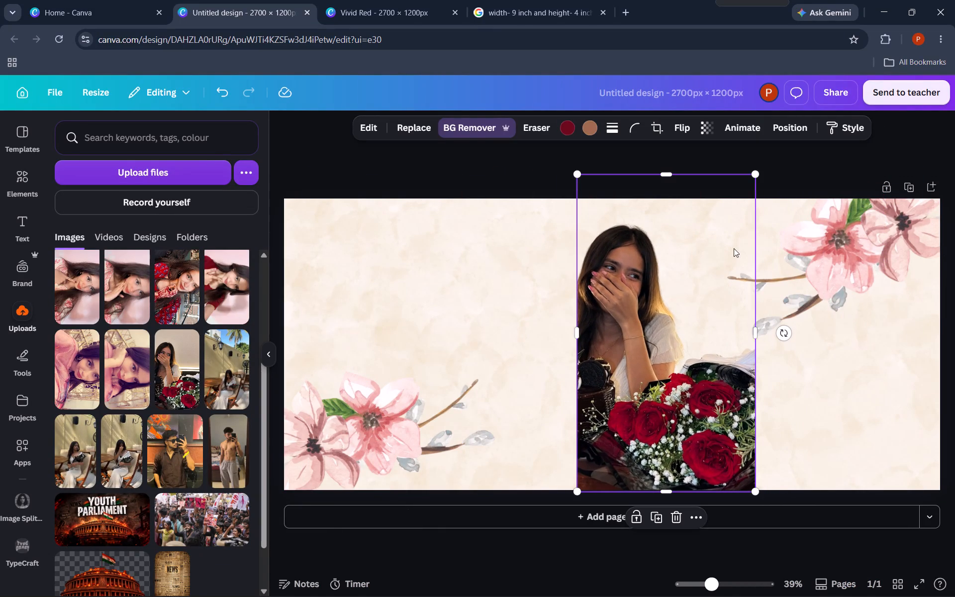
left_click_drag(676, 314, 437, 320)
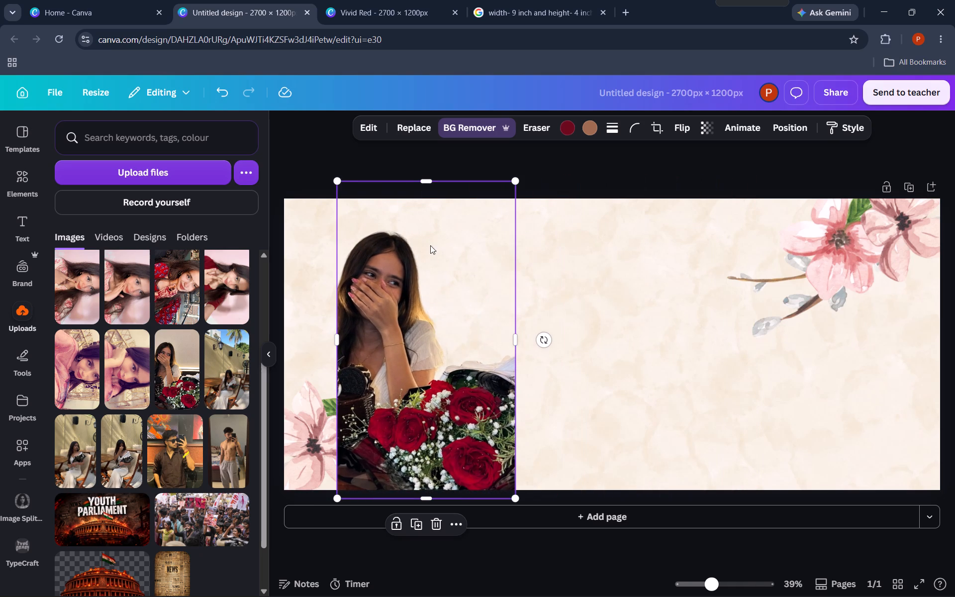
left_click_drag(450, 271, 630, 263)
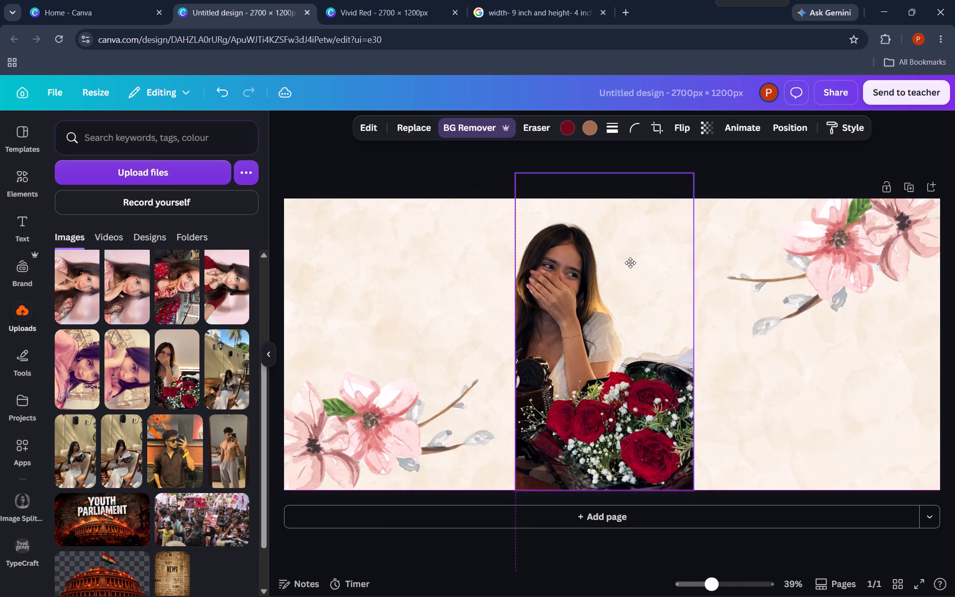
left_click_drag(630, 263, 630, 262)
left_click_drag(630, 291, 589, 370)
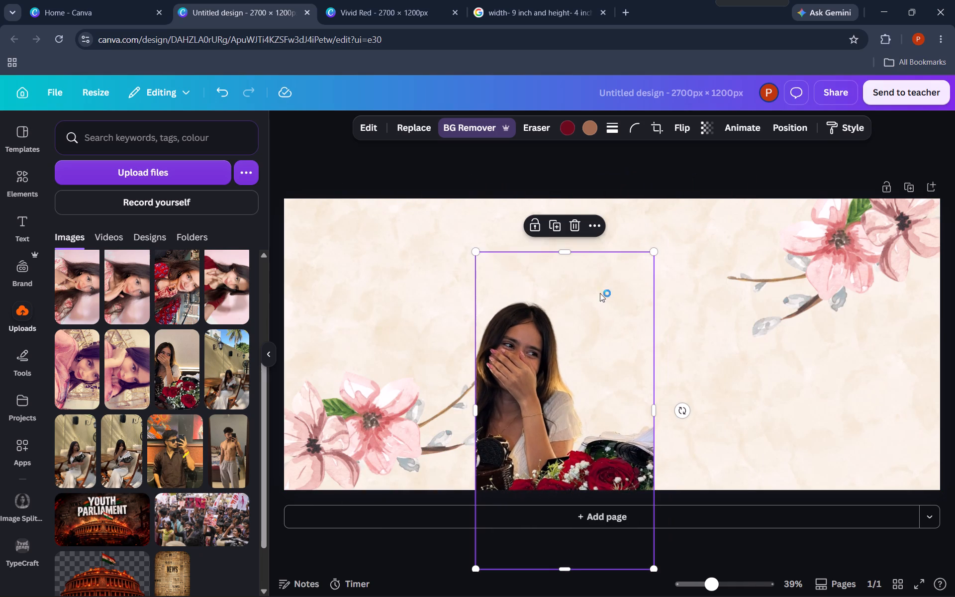
Delete the cut-out photo of the woman with red roses from the banner.
left_click(574, 225)
Add the uploaded photo of the woman in white seated on a wooden chair and remove its background.
scroll(182, 364, "up", 4)
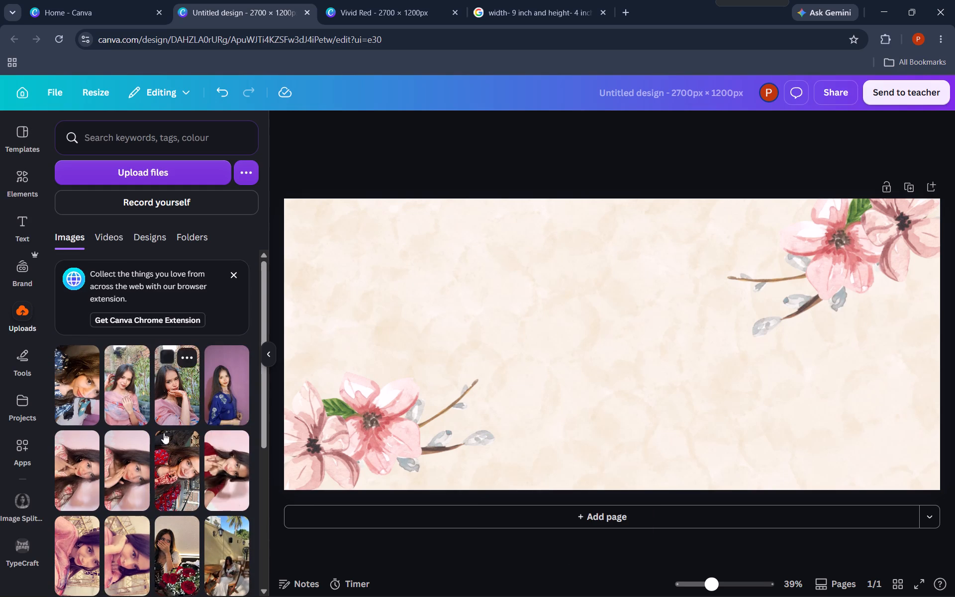
scroll(166, 433, "down", 2)
scroll(185, 430, "up", 4)
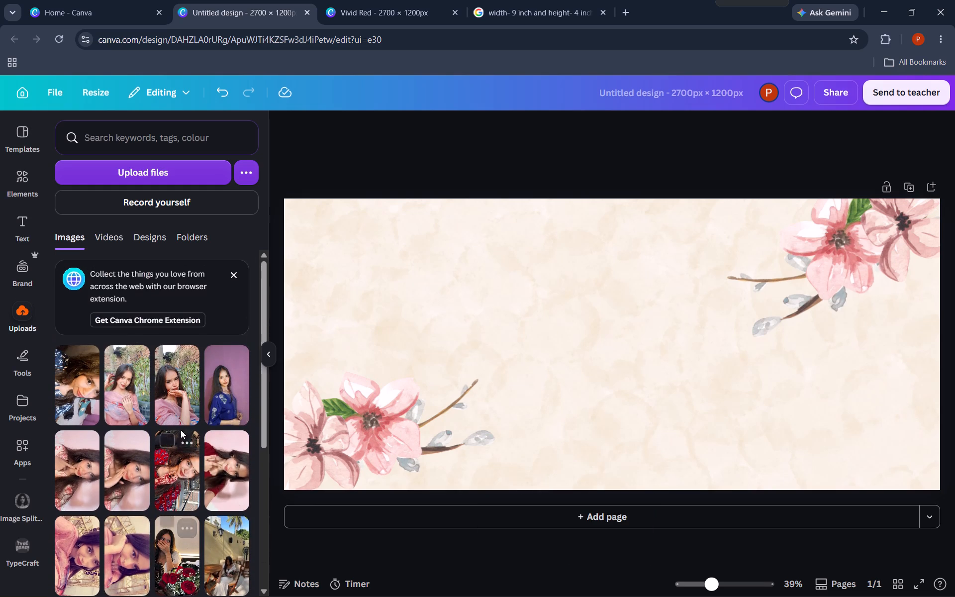
scroll(185, 398, "down", 3)
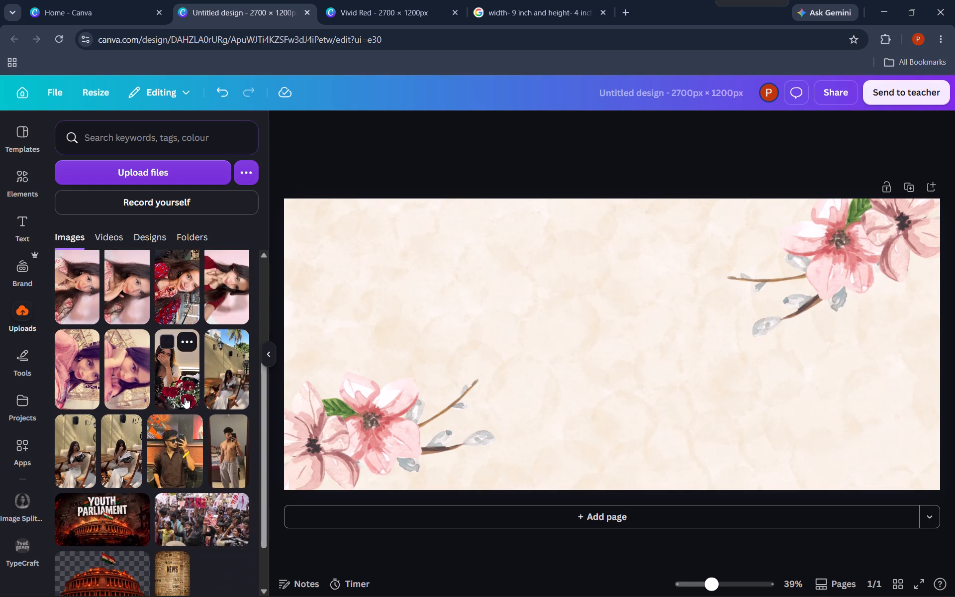
scroll(185, 398, "up", 6)
scroll(185, 398, "down", 2)
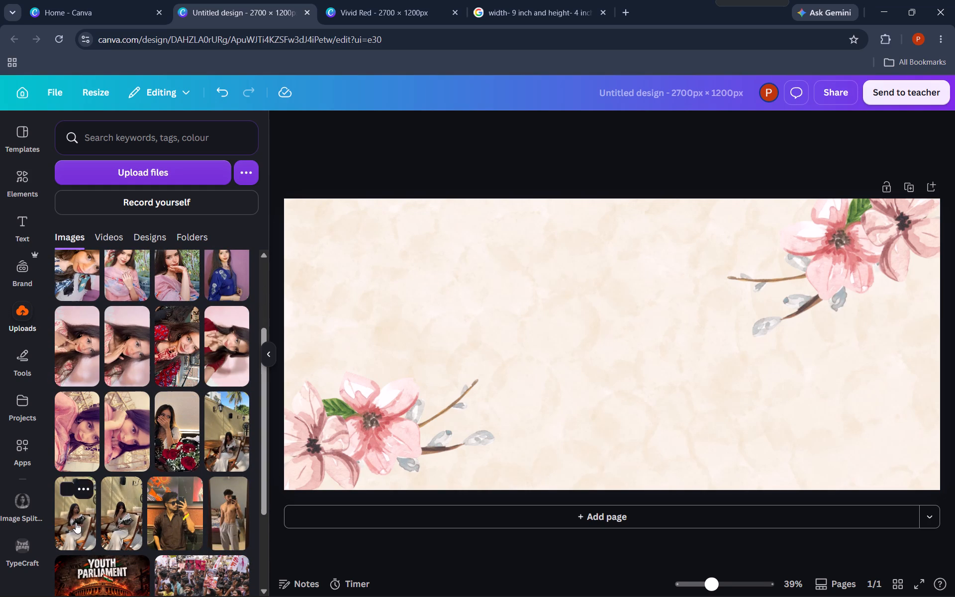
left_click(117, 507)
left_click_drag(591, 321, 585, 320)
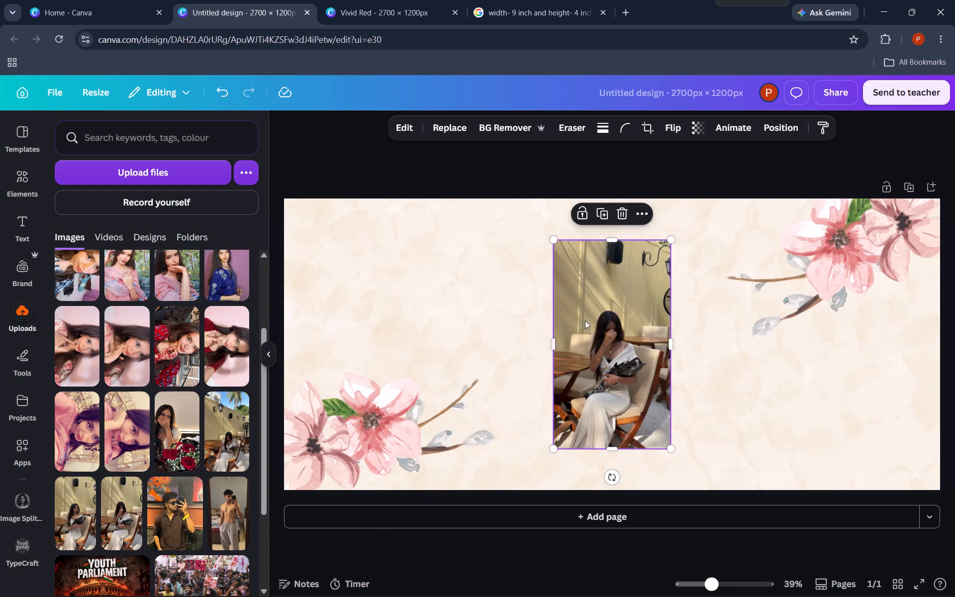
left_click_drag(585, 320, 470, 344)
left_click(488, 125)
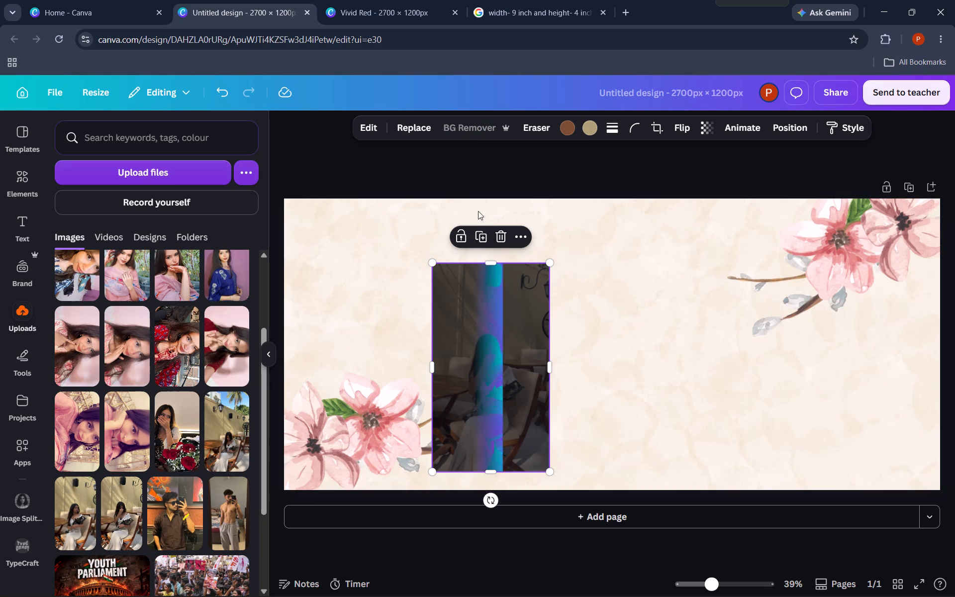
Enlarge the seated woman cut-out and align it with the banner's left and bottom edges.
left_click_drag(549, 263, 621, 204)
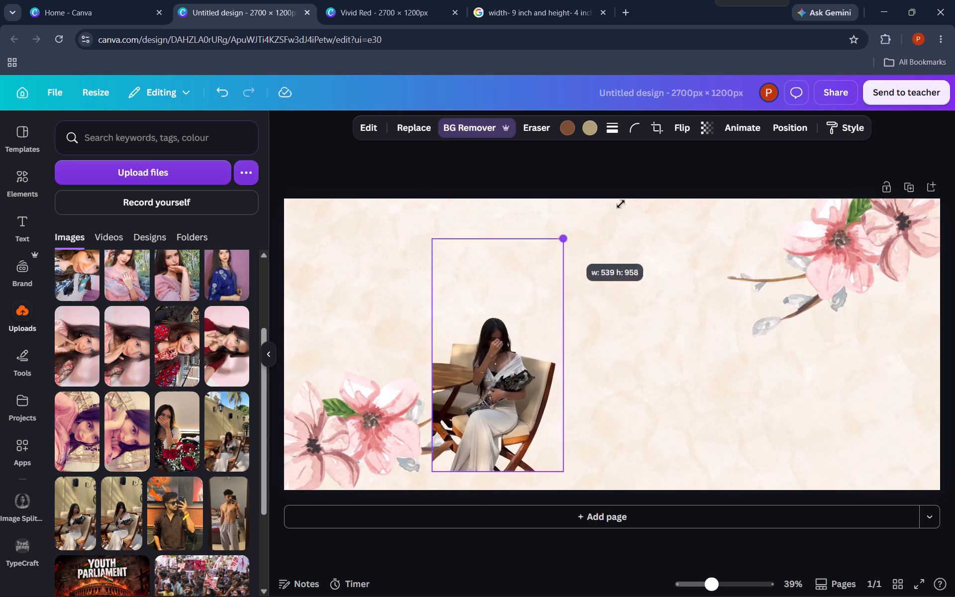
left_click_drag(621, 204, 735, 113)
left_click_drag(604, 222, 452, 243)
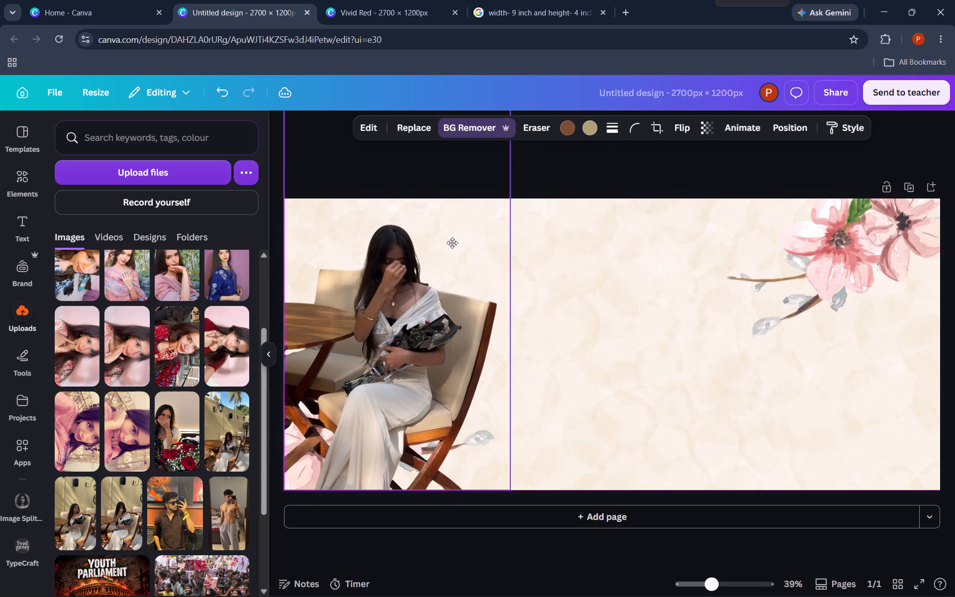
left_click_drag(452, 243, 453, 239)
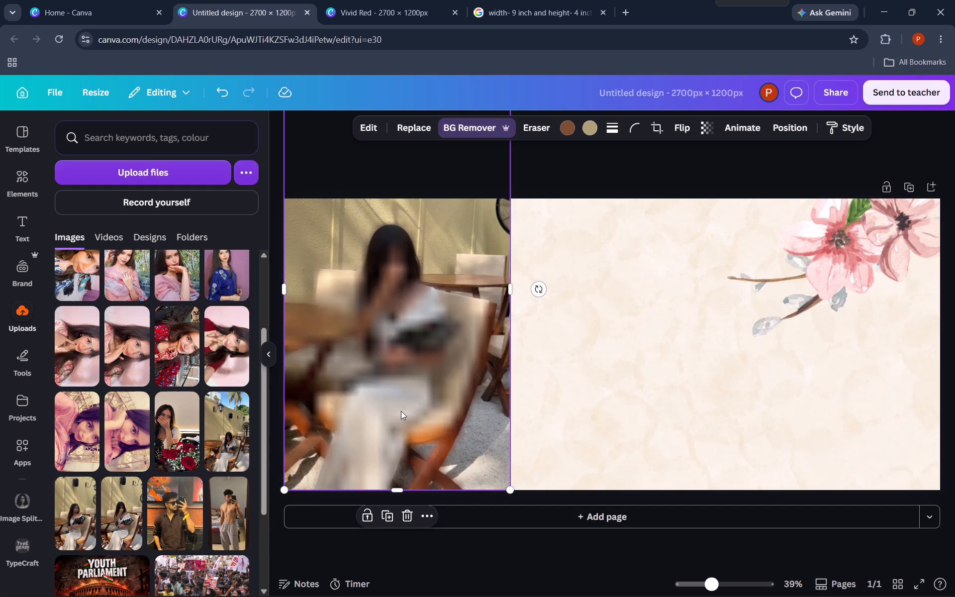
Send the seated woman cut-out backward so it sits behind the lower-left pink flowers.
key("ctrl+bracketleft")
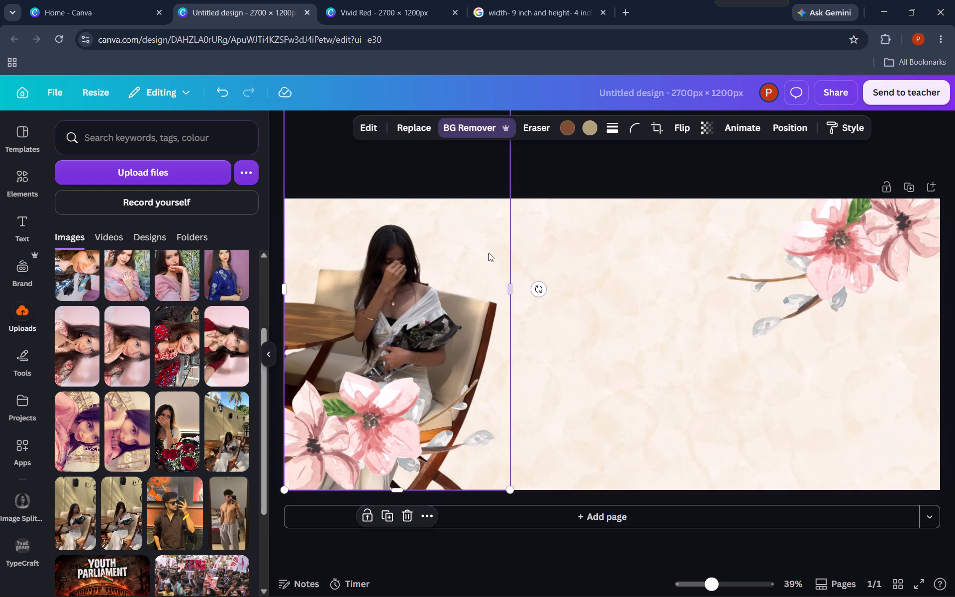
left_click(470, 218)
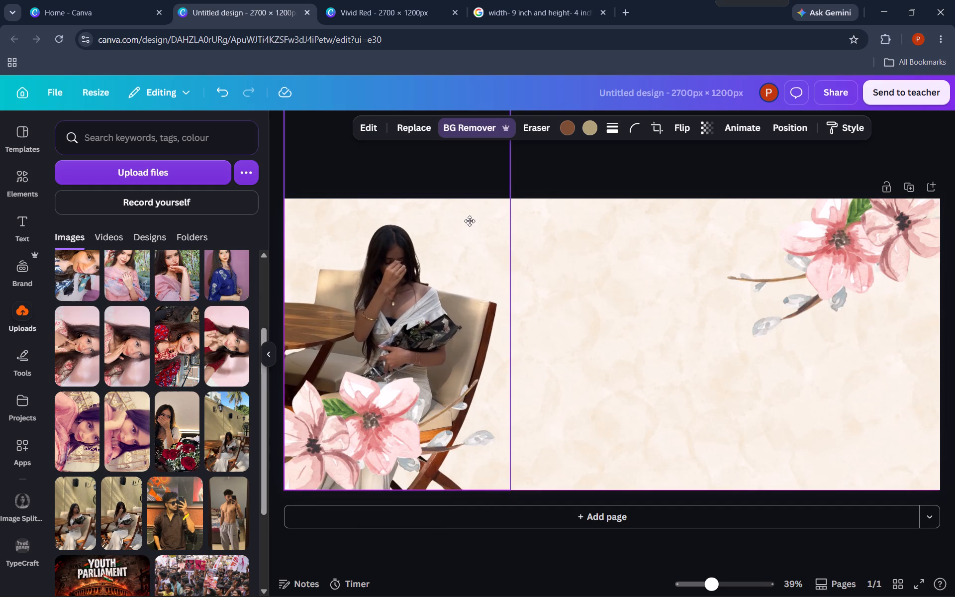
left_click(560, 158)
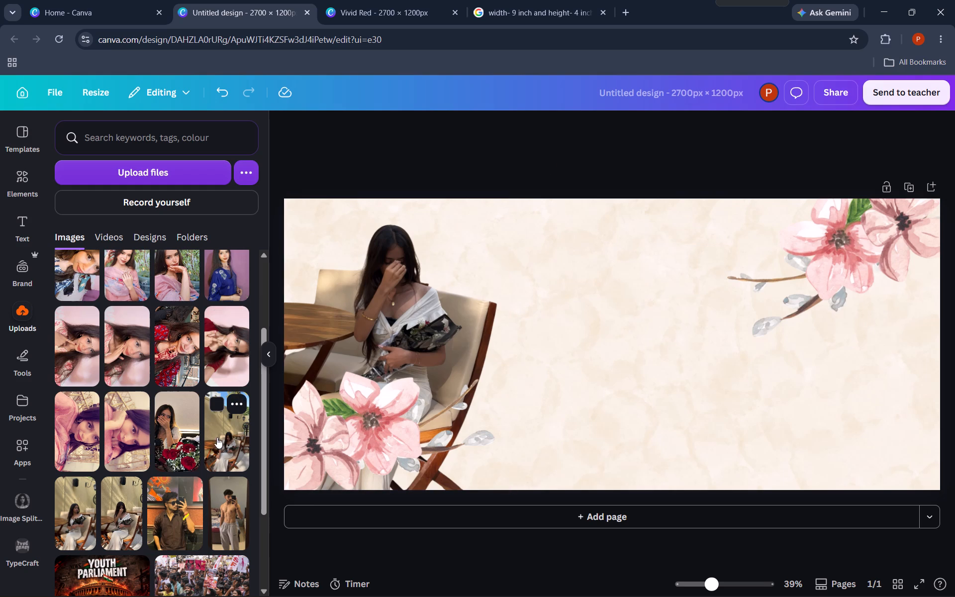
Copy the Vivid Red and Pastel Gray Orange colour cards from the Vivid Red design into the floral banner.
left_click(390, 0)
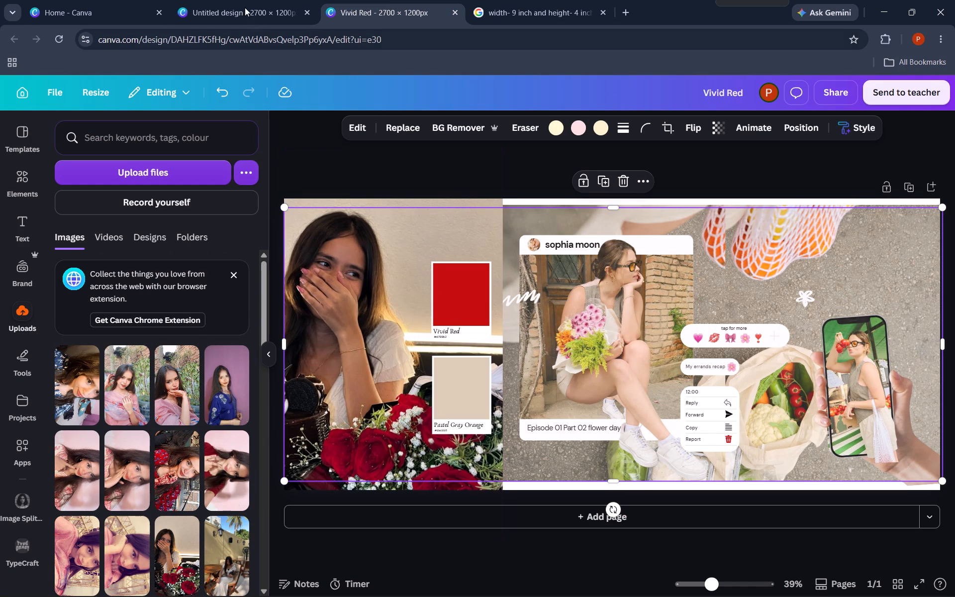
left_click(218, 0)
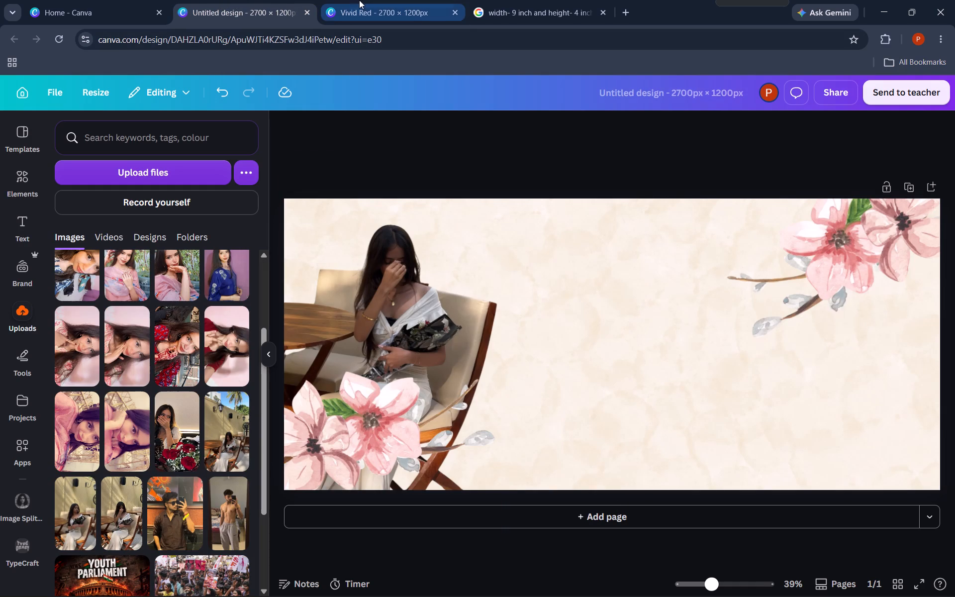
left_click(361, 0)
left_click(468, 299)
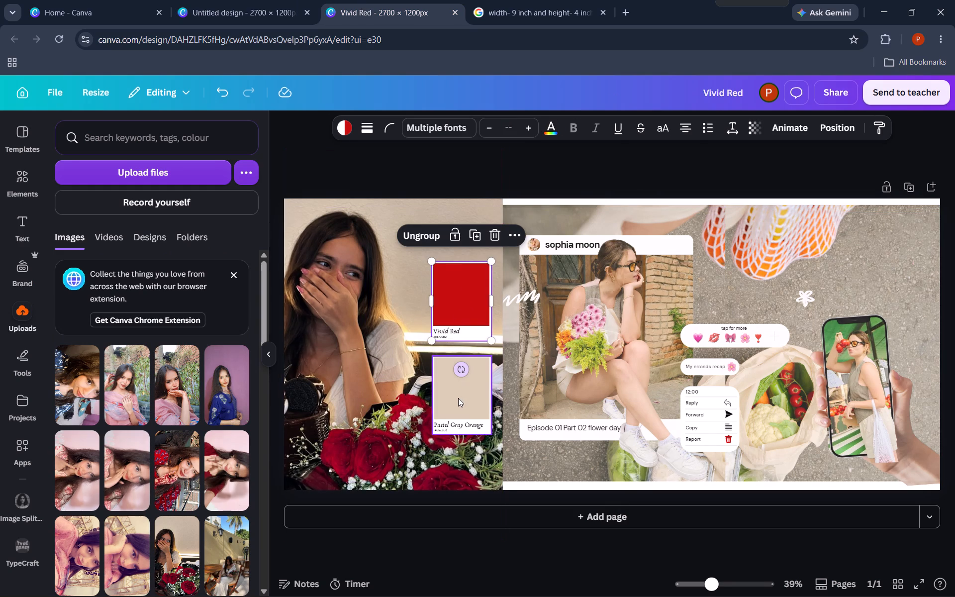
left_click(458, 398, "shift")
key("ctrl+c")
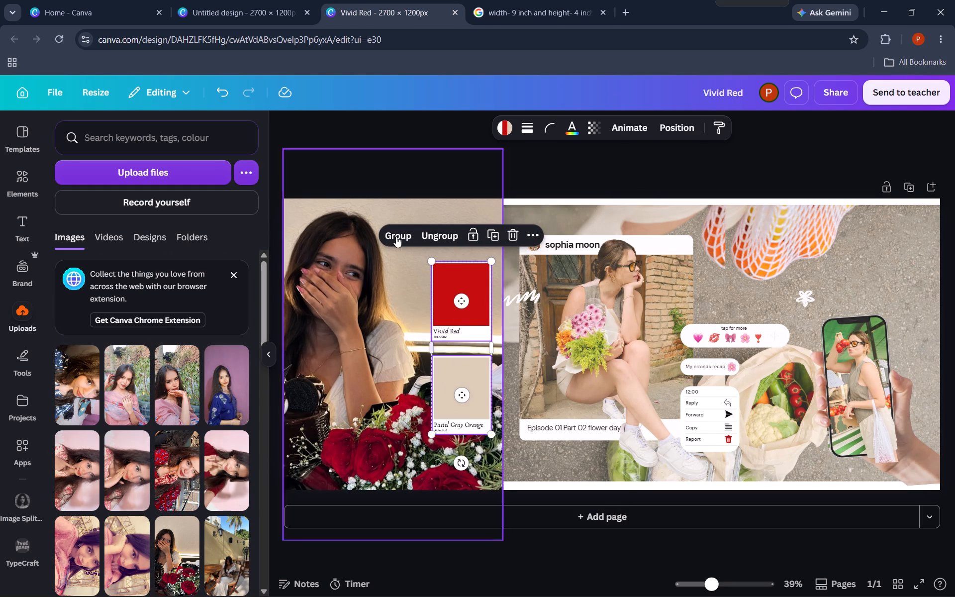
left_click(194, 0)
left_click(548, 248)
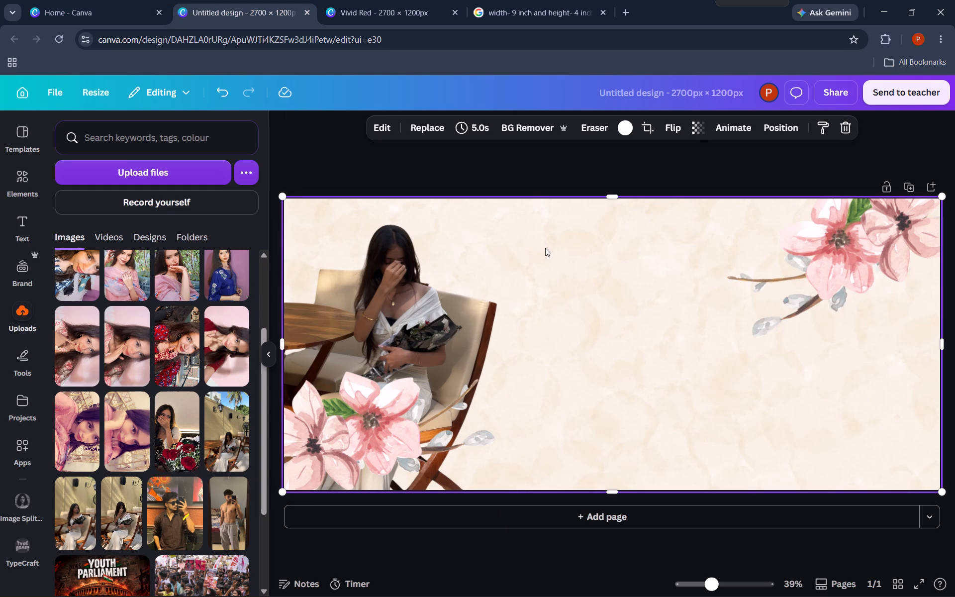
key("ctrl+v")
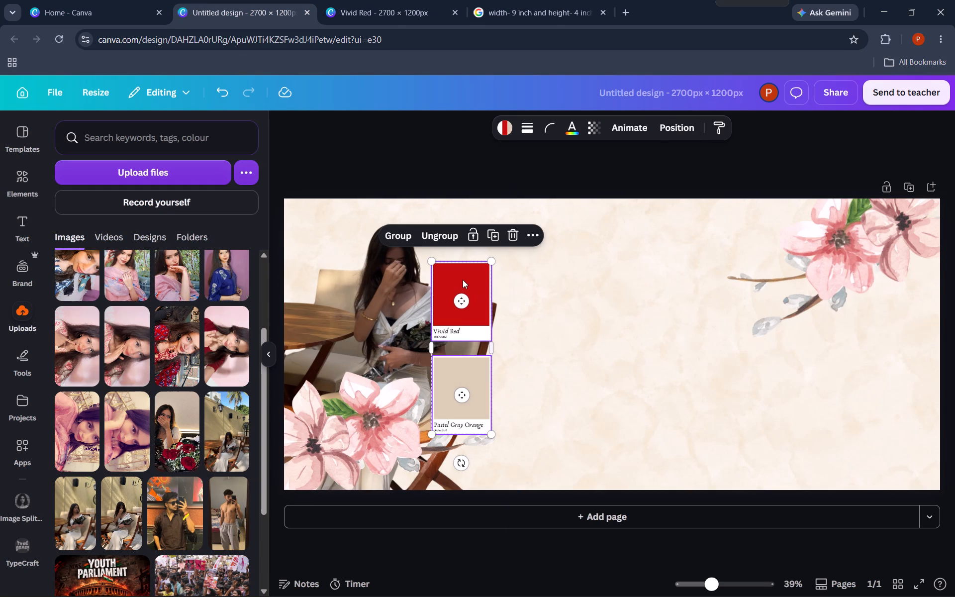
Move both pasted colour cards together to the banner's upper-left corner, beside the woman's head.
left_click_drag(463, 278, 333, 216)
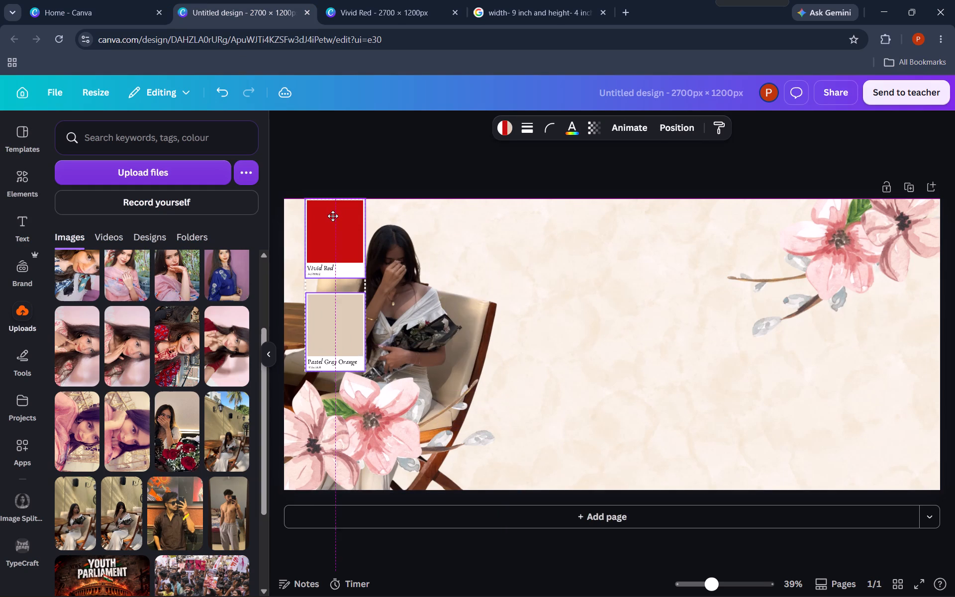
left_click_drag(333, 216, 321, 218)
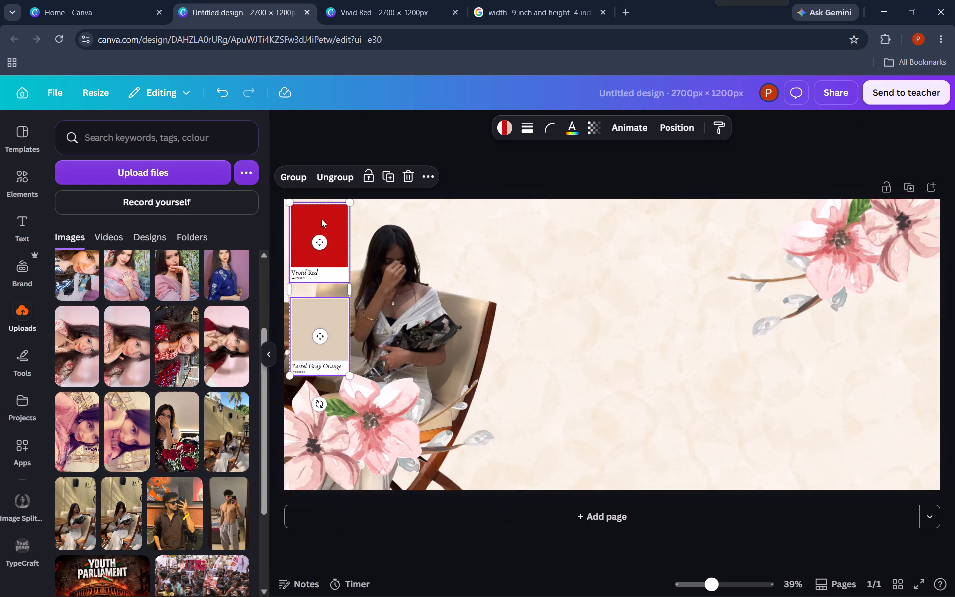
left_click(436, 294)
Move the Pastel Gray Orange card to the other side of the woman's head, level with the Vivid Red card.
left_click(321, 320)
left_click_drag(319, 321, 321, 320)
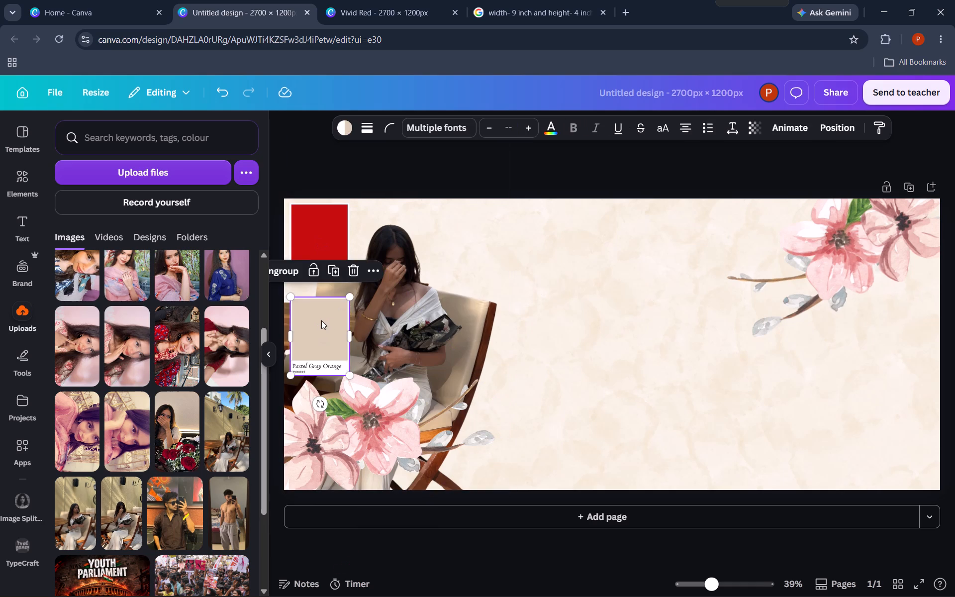
left_click_drag(321, 320, 469, 225)
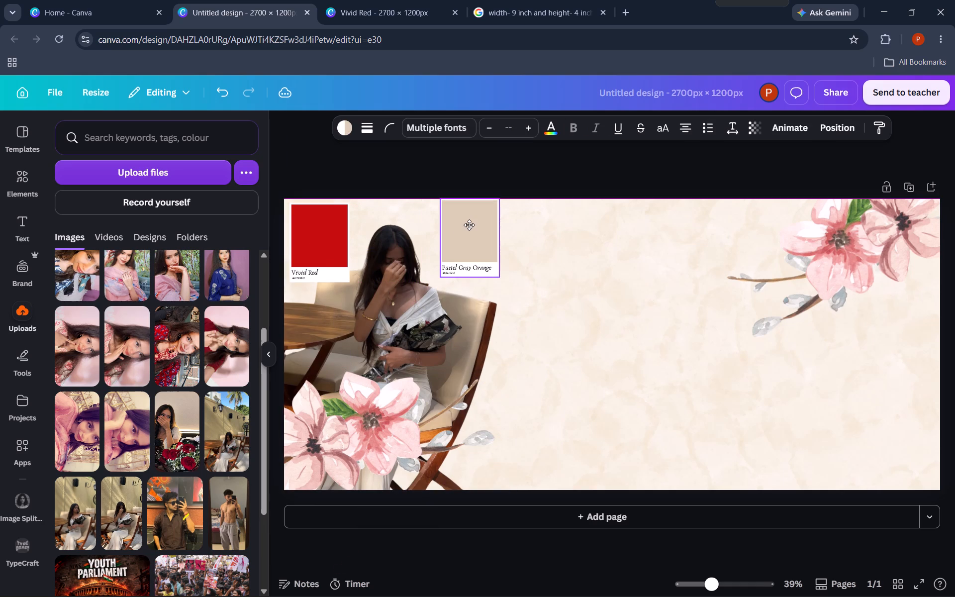
left_click_drag(469, 225, 469, 227)
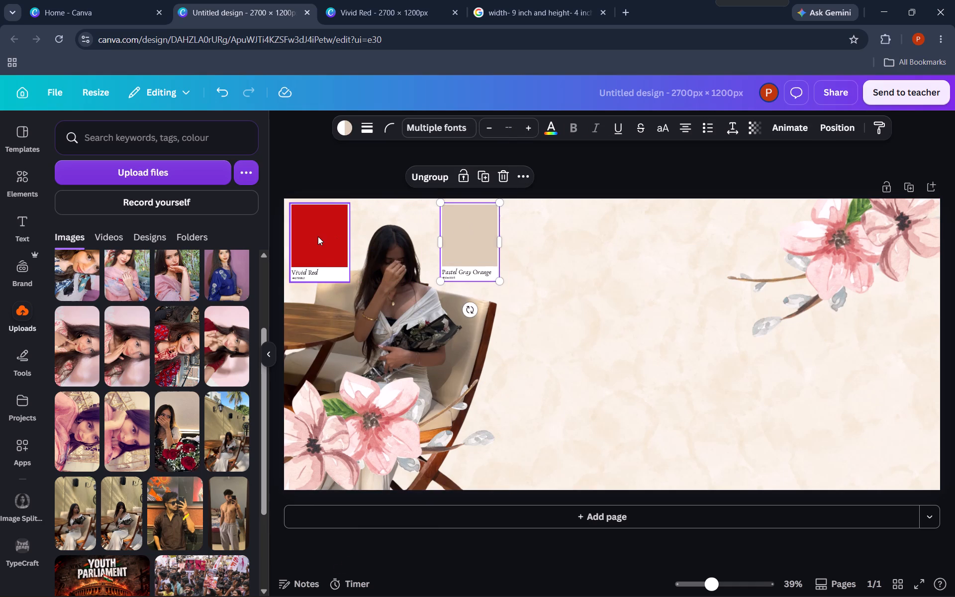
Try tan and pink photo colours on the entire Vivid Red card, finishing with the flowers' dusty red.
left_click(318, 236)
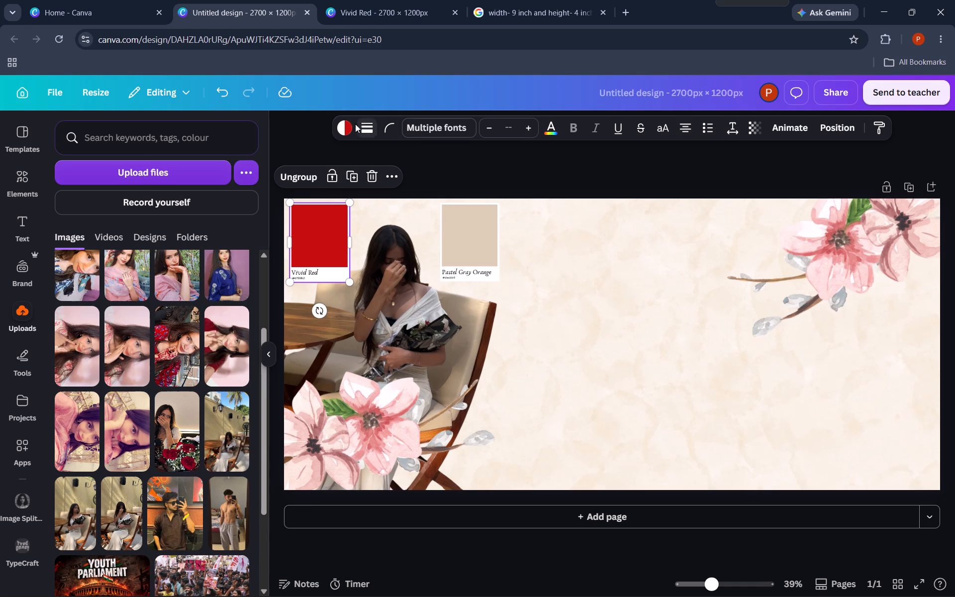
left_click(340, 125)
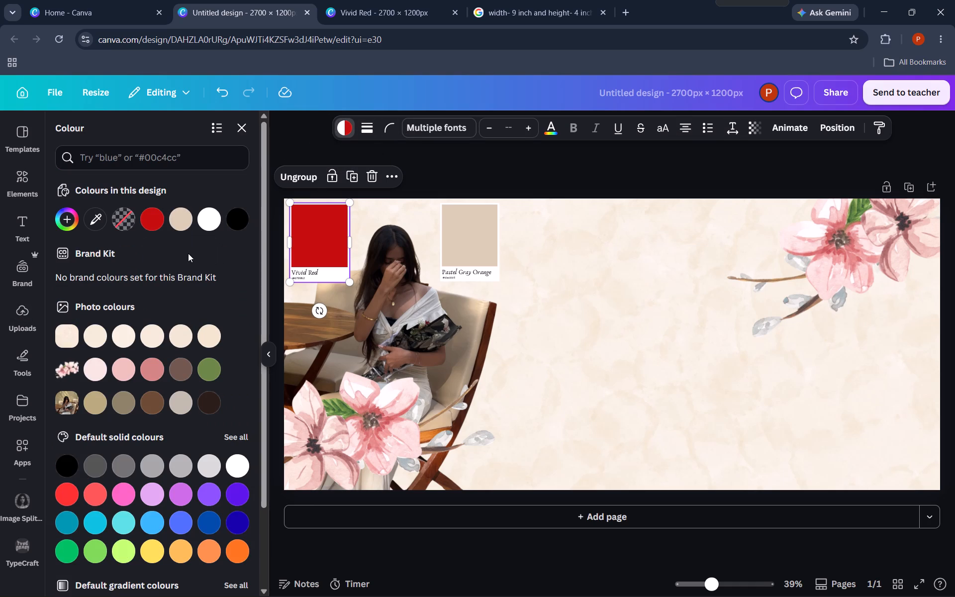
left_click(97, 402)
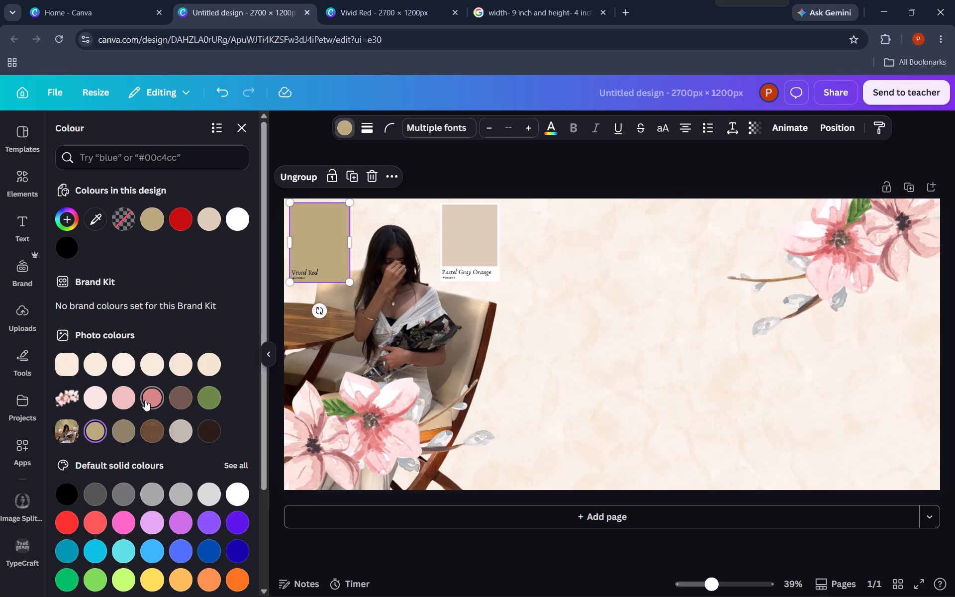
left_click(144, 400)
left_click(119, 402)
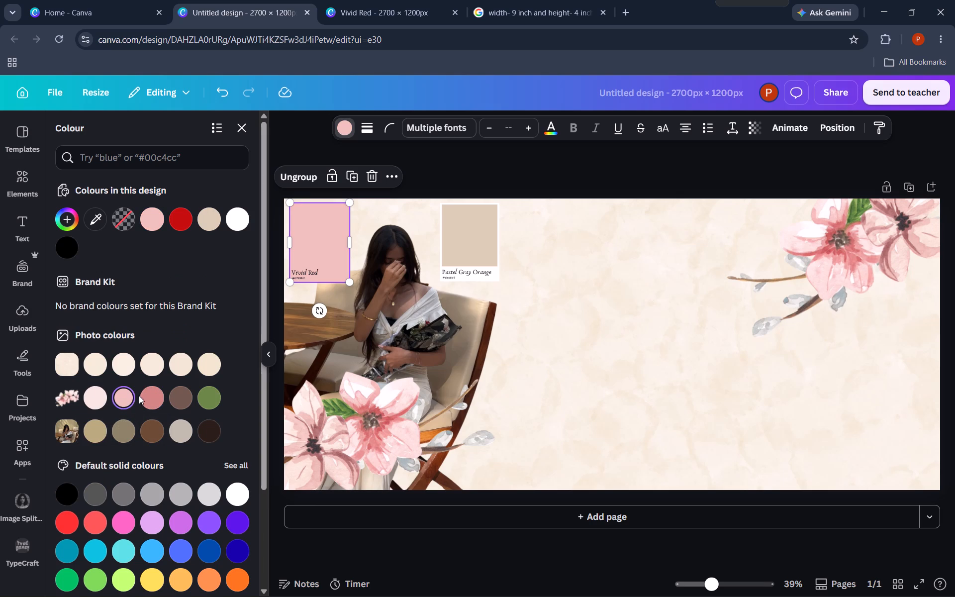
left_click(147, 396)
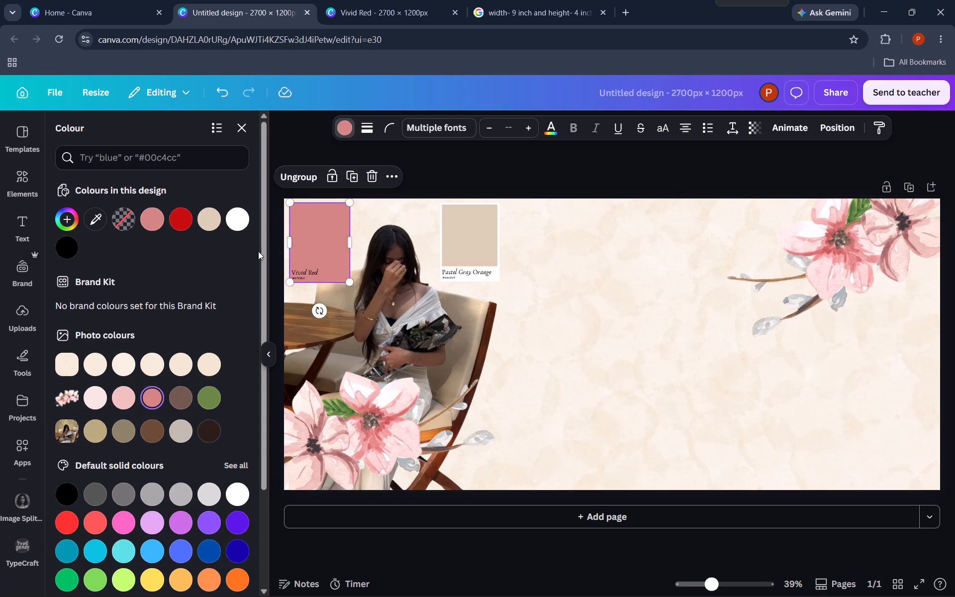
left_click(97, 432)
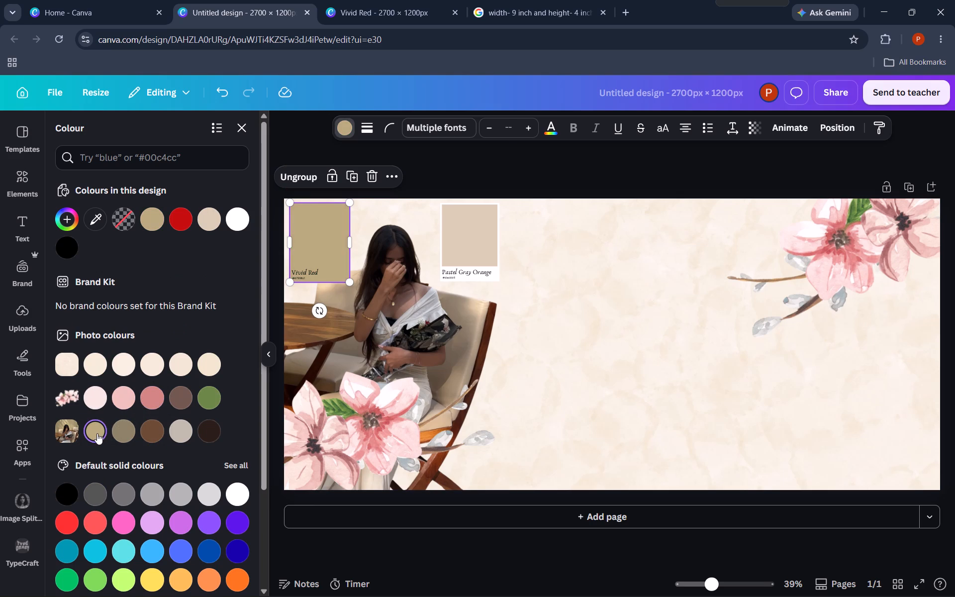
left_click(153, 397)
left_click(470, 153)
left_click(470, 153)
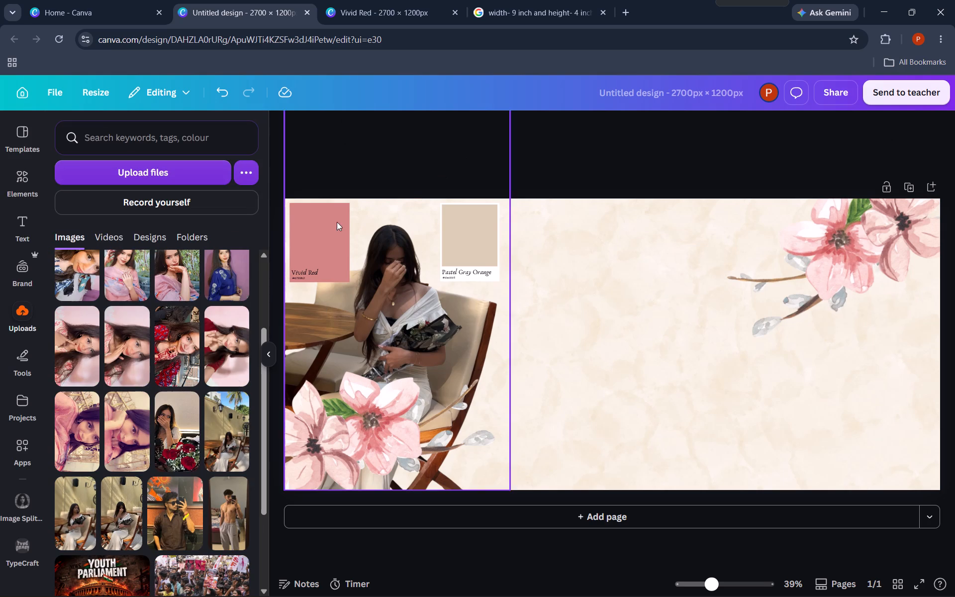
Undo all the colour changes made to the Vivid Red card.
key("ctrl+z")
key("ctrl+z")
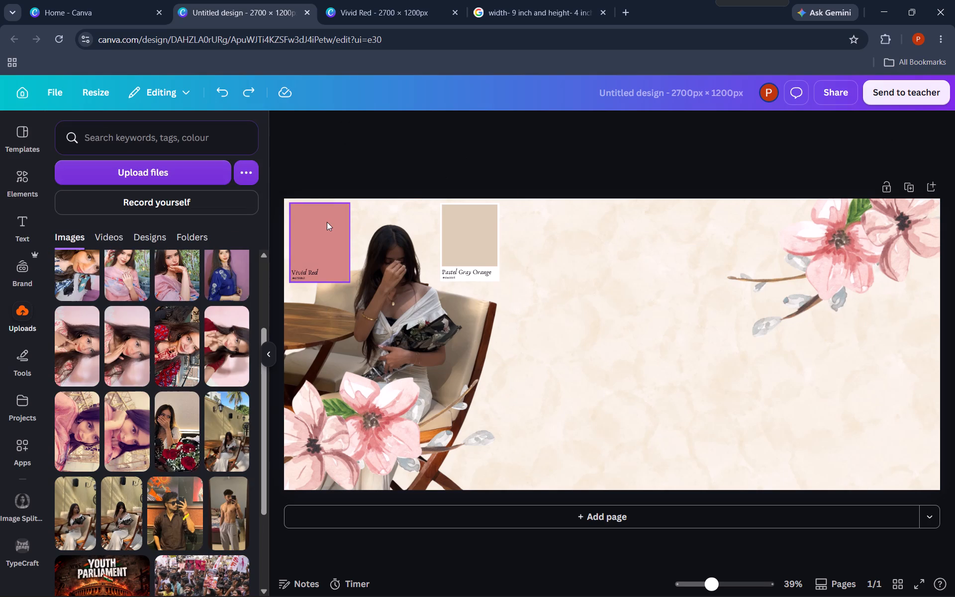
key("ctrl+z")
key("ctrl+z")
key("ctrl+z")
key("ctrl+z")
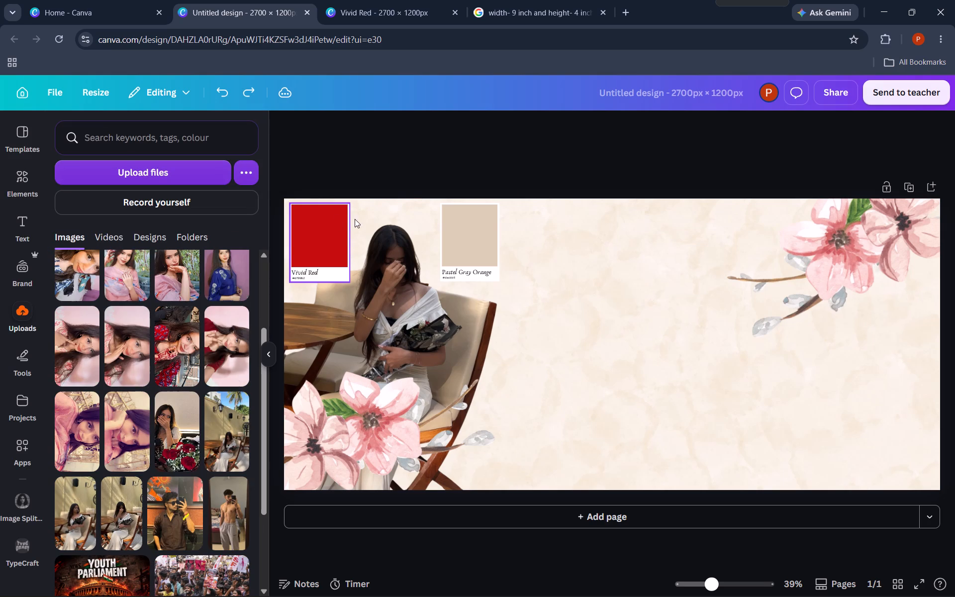
Recolour only the red swatch rectangle inside the Vivid Red card with the dusty red from the flower photo colours.
left_click(326, 230)
left_click(838, 126)
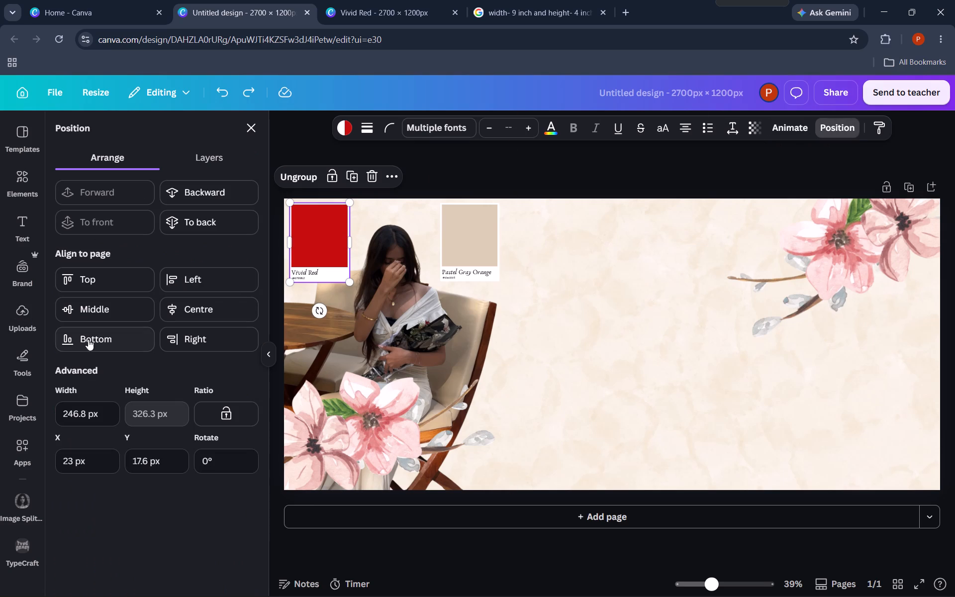
left_click(220, 155)
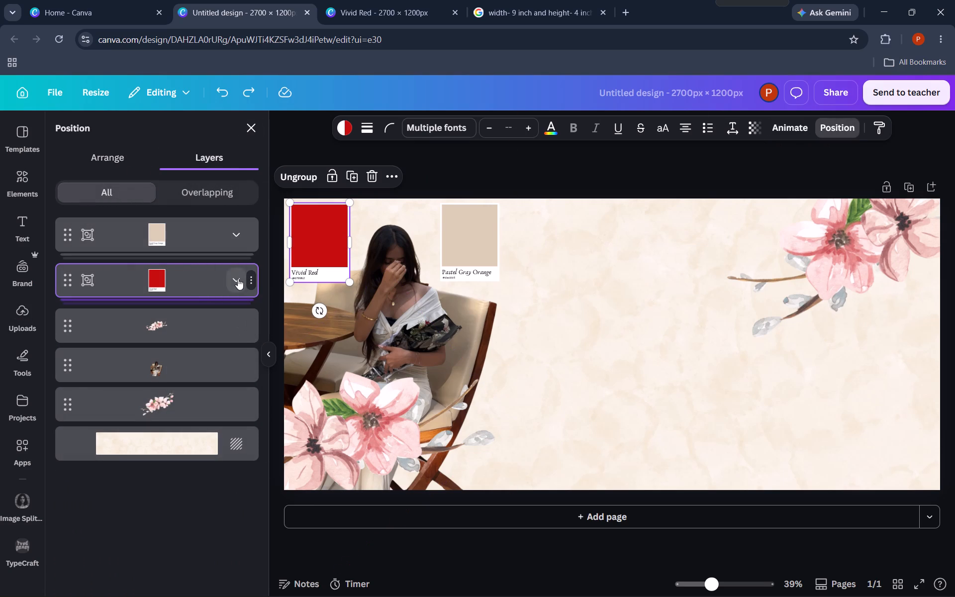
left_click(238, 279)
left_click(127, 365)
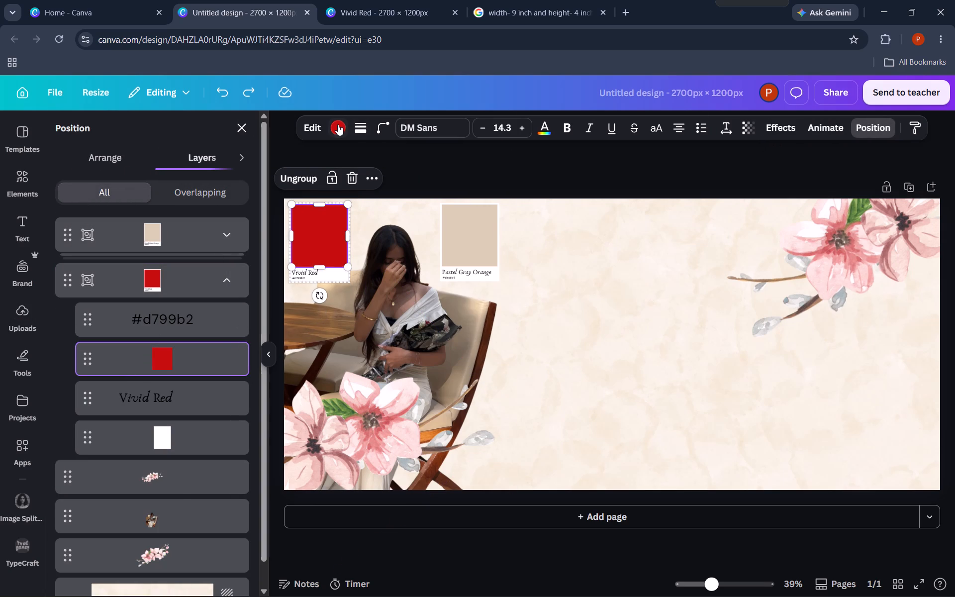
left_click(336, 124)
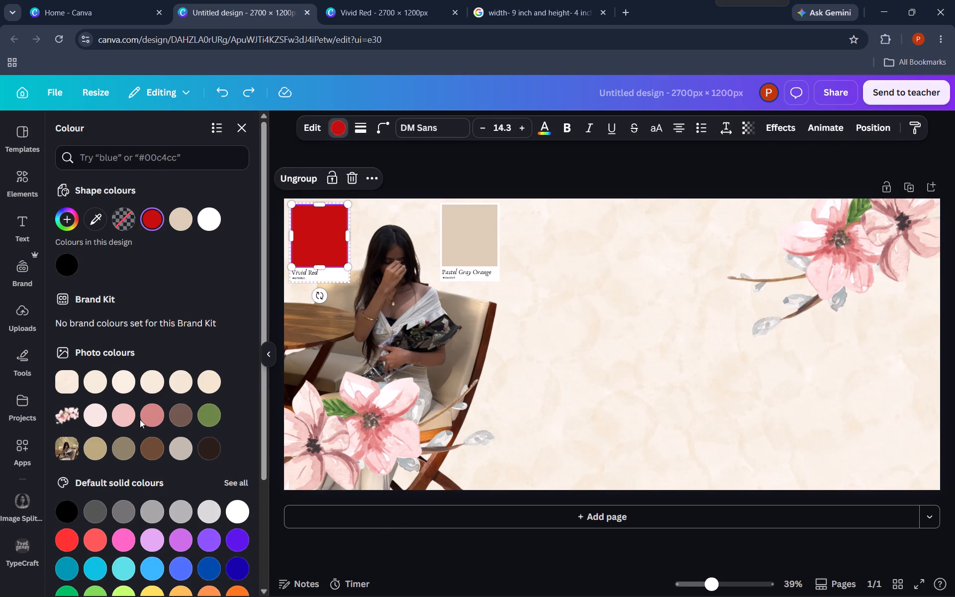
left_click(151, 412)
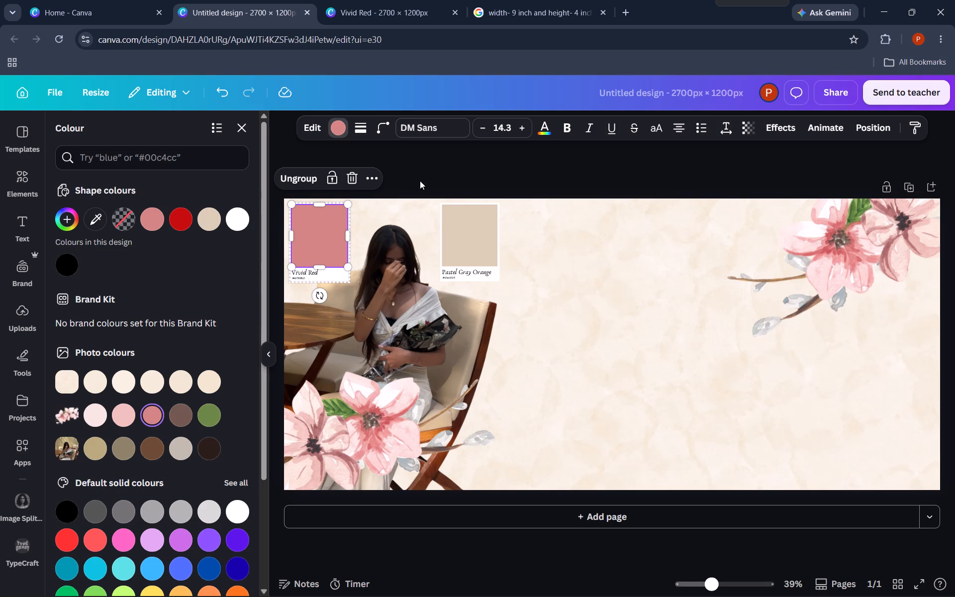
left_click(433, 165)
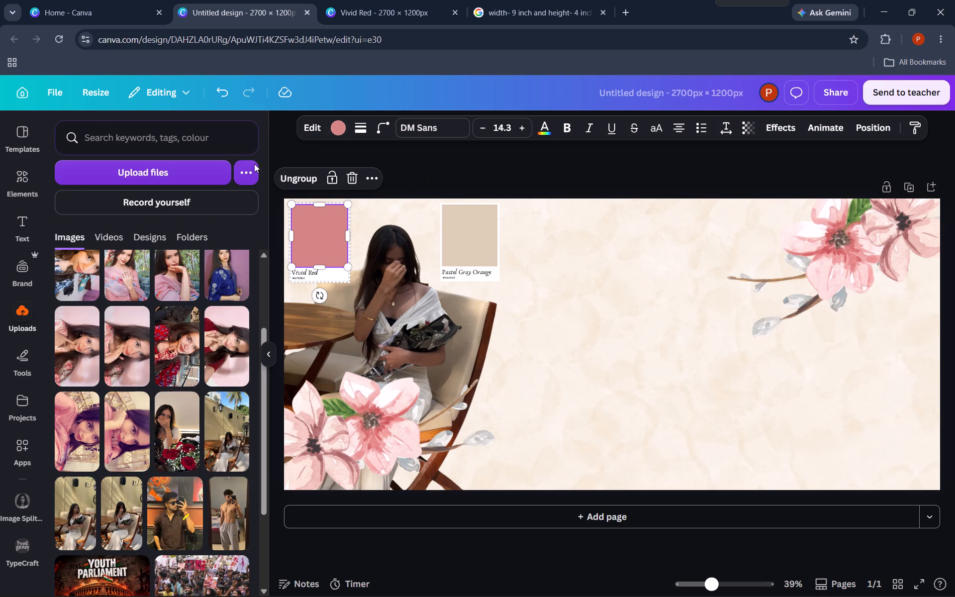
left_click(340, 119)
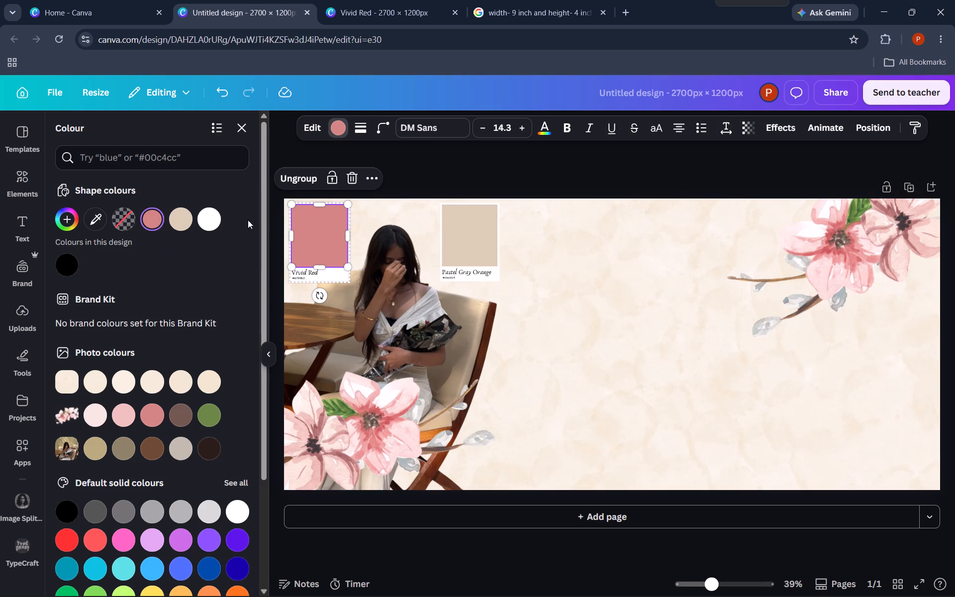
left_click(238, 132)
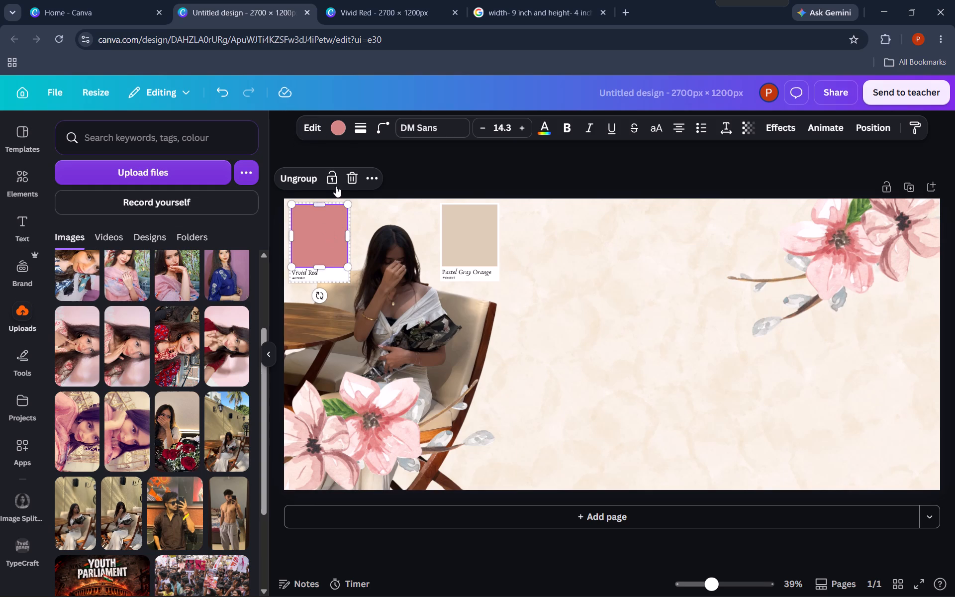
Change the Vivid Red card's name label to "Pastel Red".
left_click(859, 132)
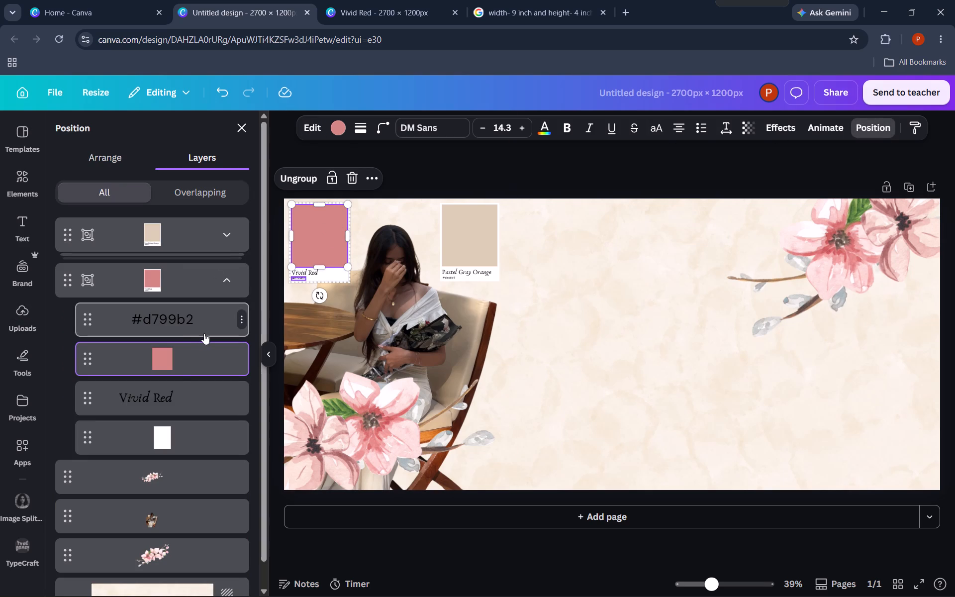
left_click(175, 389)
double_click(319, 271)
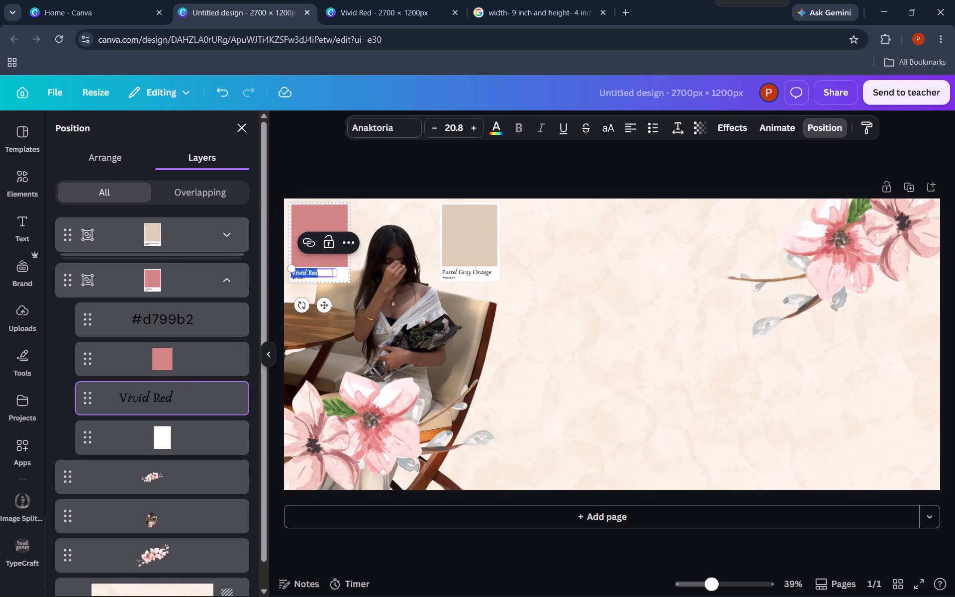
type("Pastel")
key("space")
type("Red")
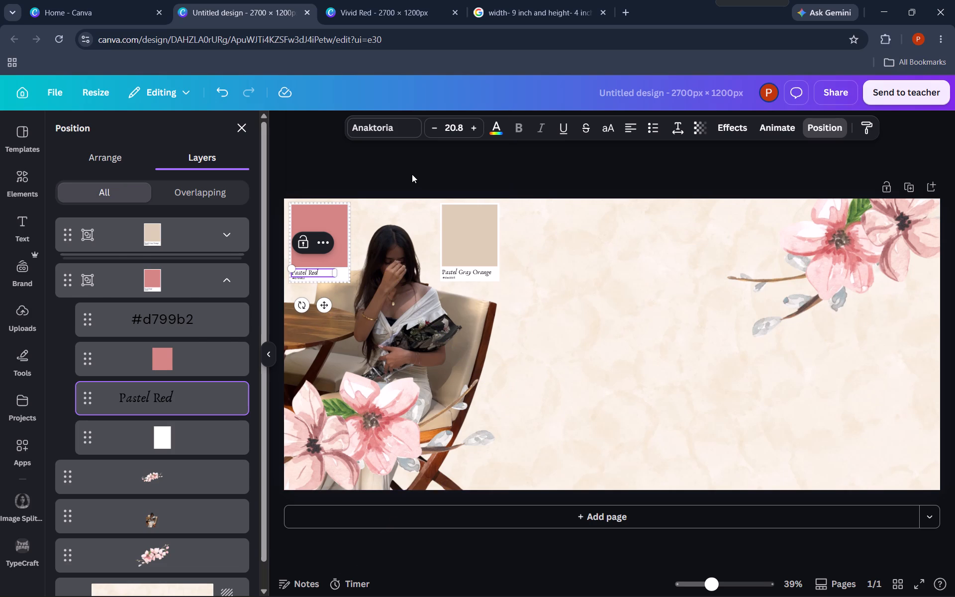
left_click(412, 174)
left_click(412, 174)
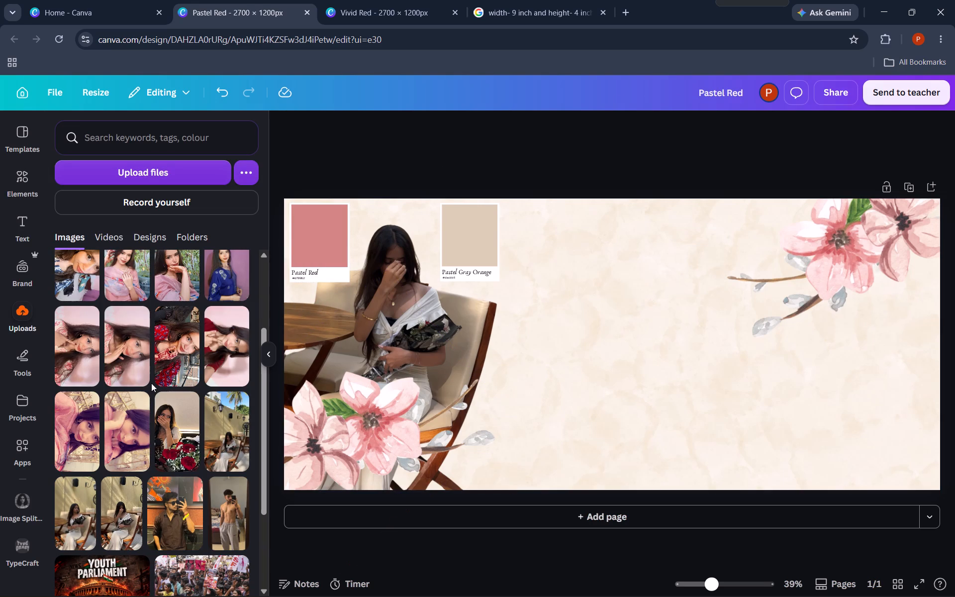
Add the uploaded sideways portrait of the woman with a finger at her chin and rotate it to -90° so she is upright.
scroll(186, 347, "up", 2)
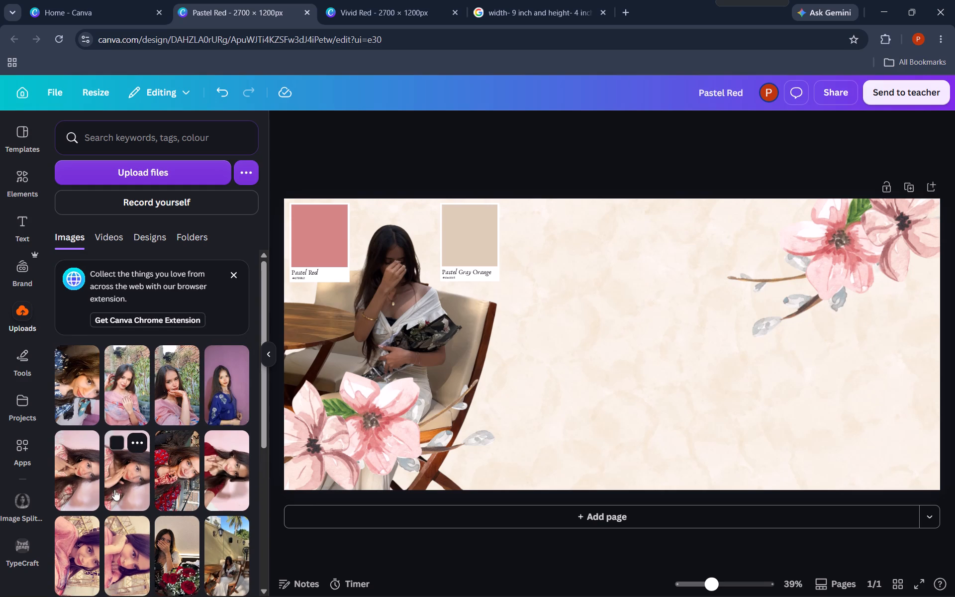
left_click(74, 486)
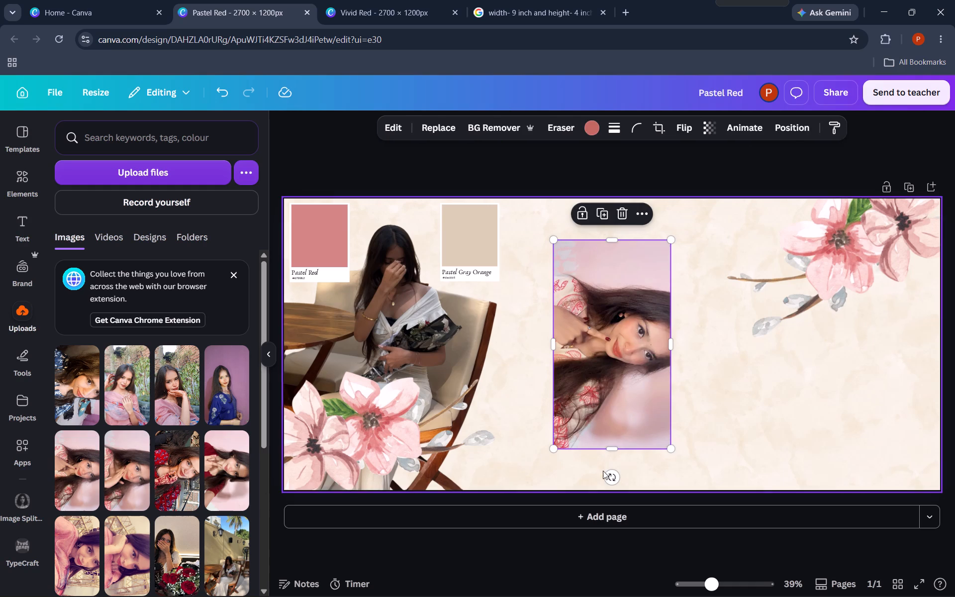
left_click_drag(612, 478, 744, 345)
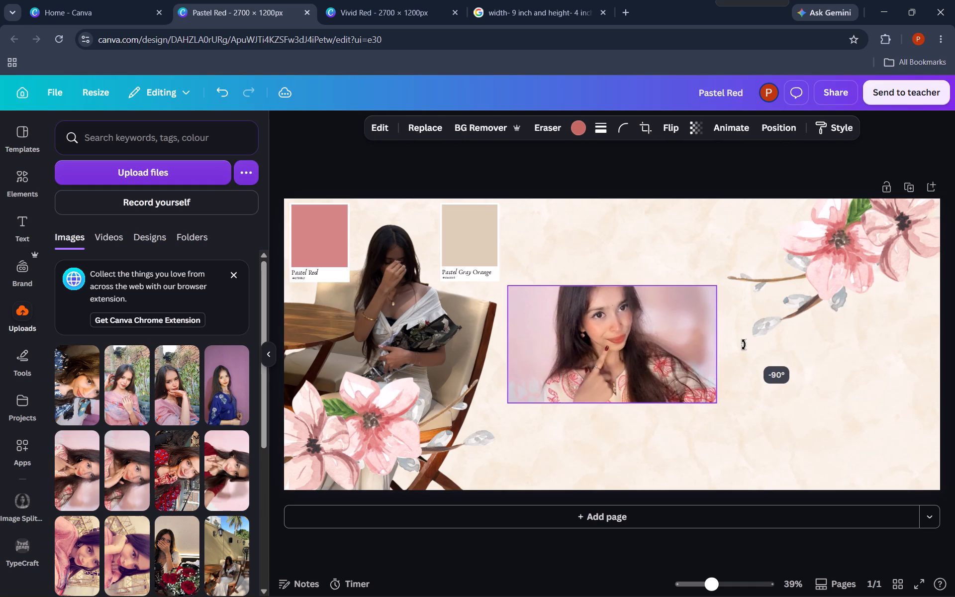
left_click_drag(744, 345, 744, 346)
Remove the portrait's background and move it up to the banner's top edge, slightly overlapping the Pastel Gray Orange card.
left_click(489, 134)
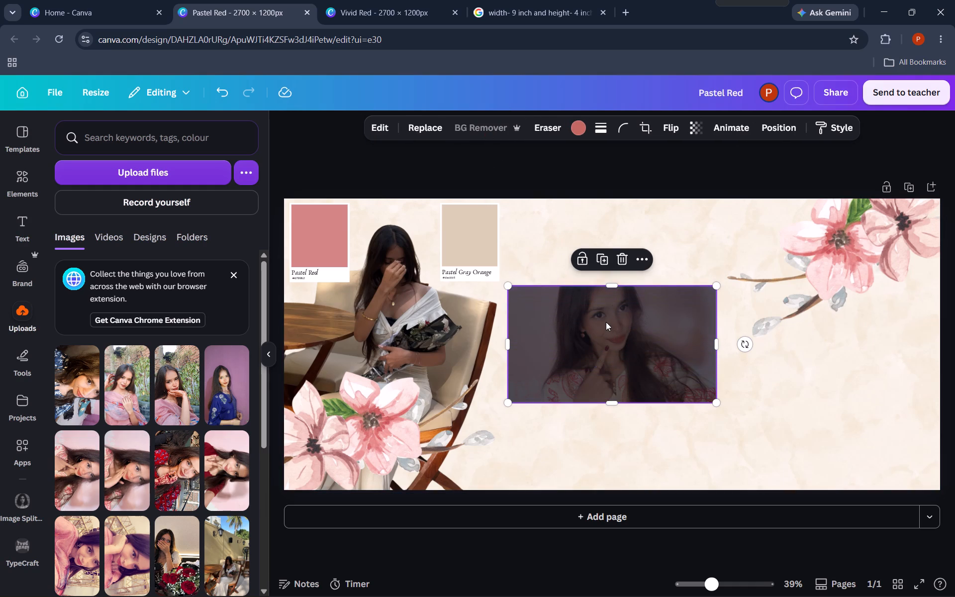
left_click_drag(603, 339, 618, 297)
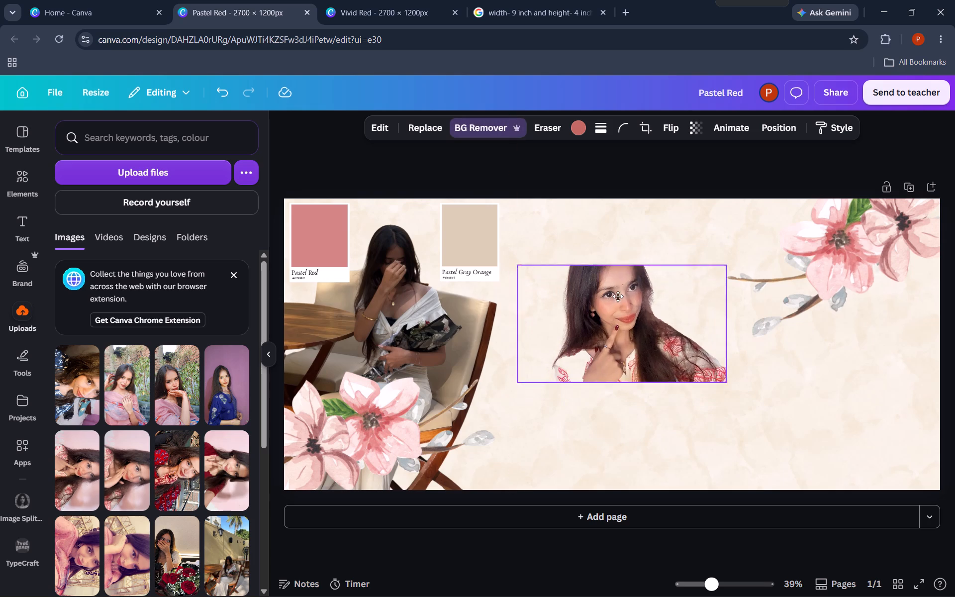
left_click_drag(618, 297, 575, 249)
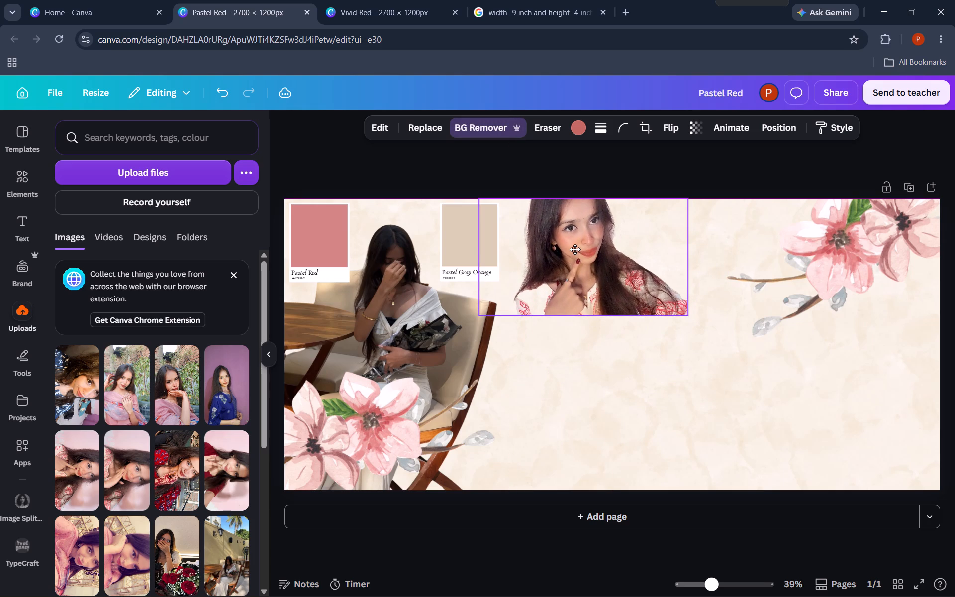
left_click_drag(575, 249, 575, 250)
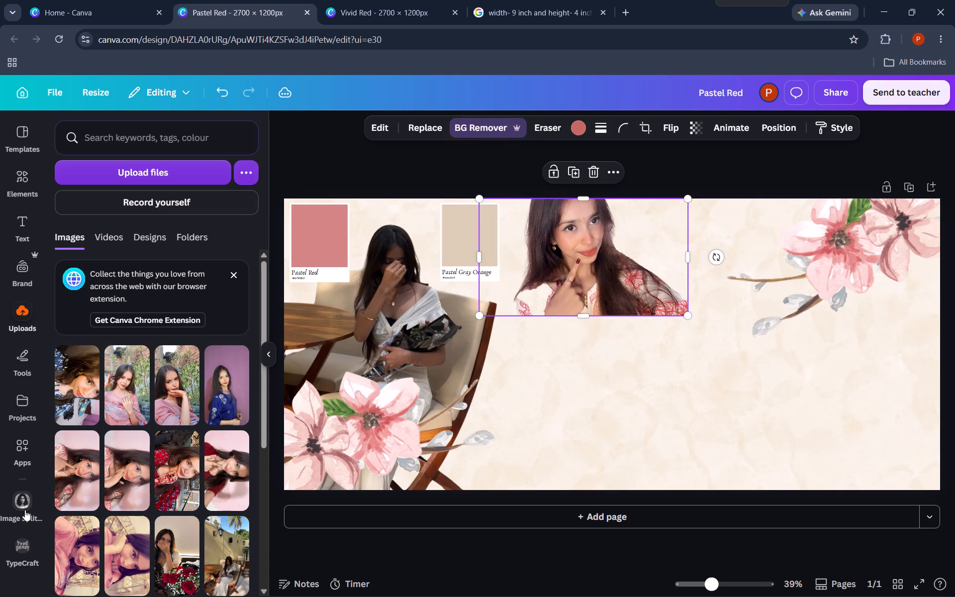
Search the apps for "image blender" and open the Image Blender app.
left_click(20, 450)
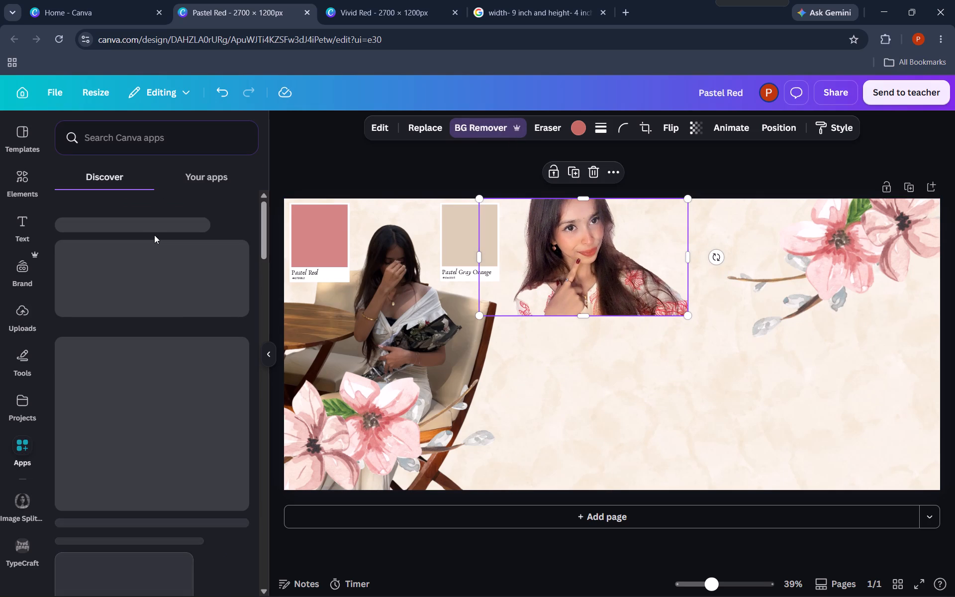
left_click(204, 174)
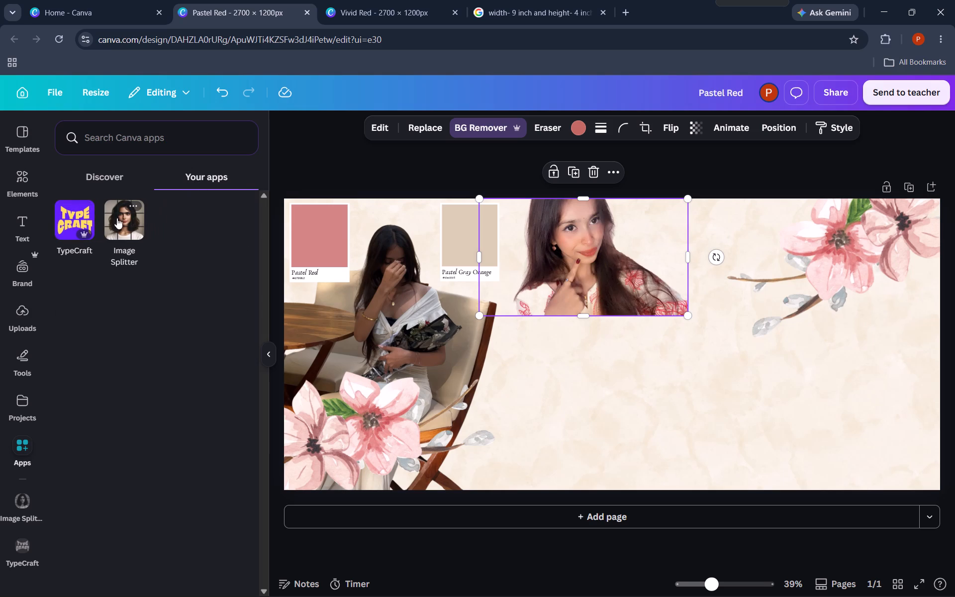
left_click(127, 144)
type("image blender")
key("Return")
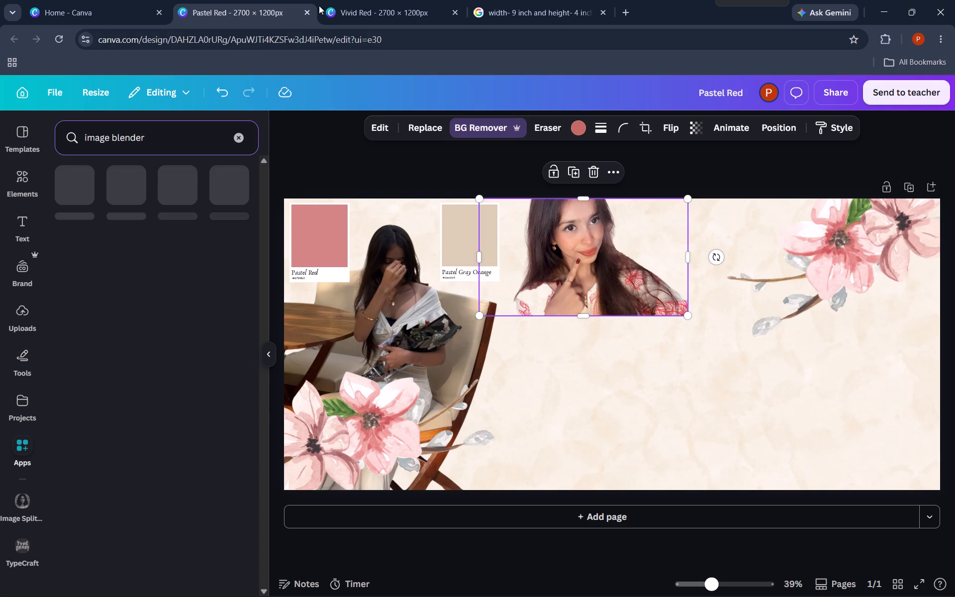
left_click(343, 0)
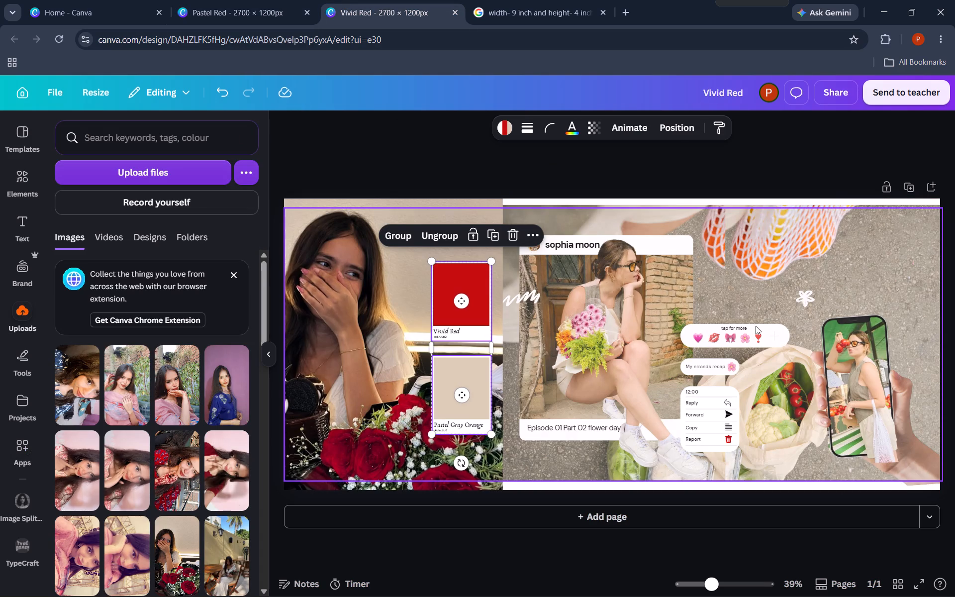
left_click(225, 0)
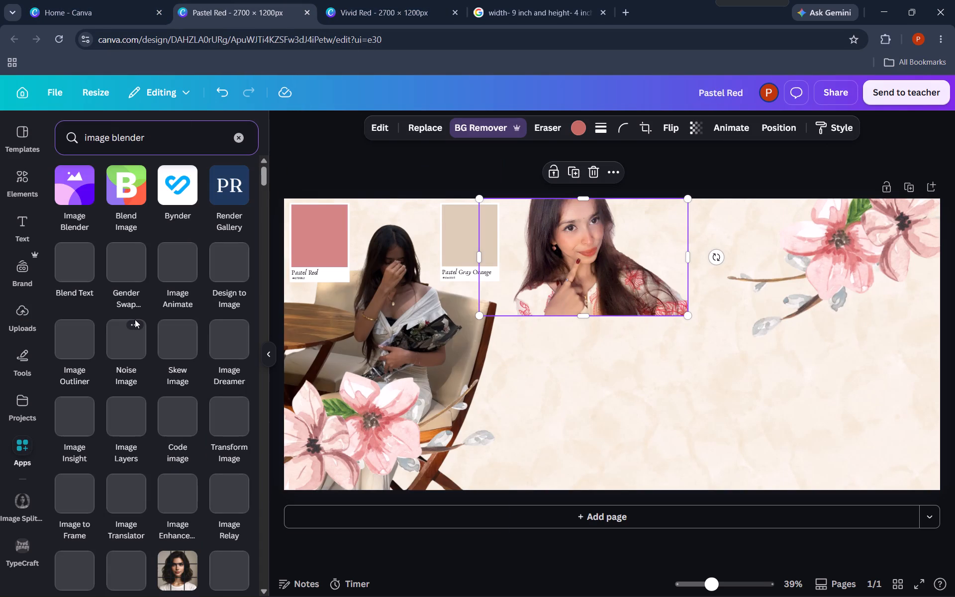
left_click(78, 187)
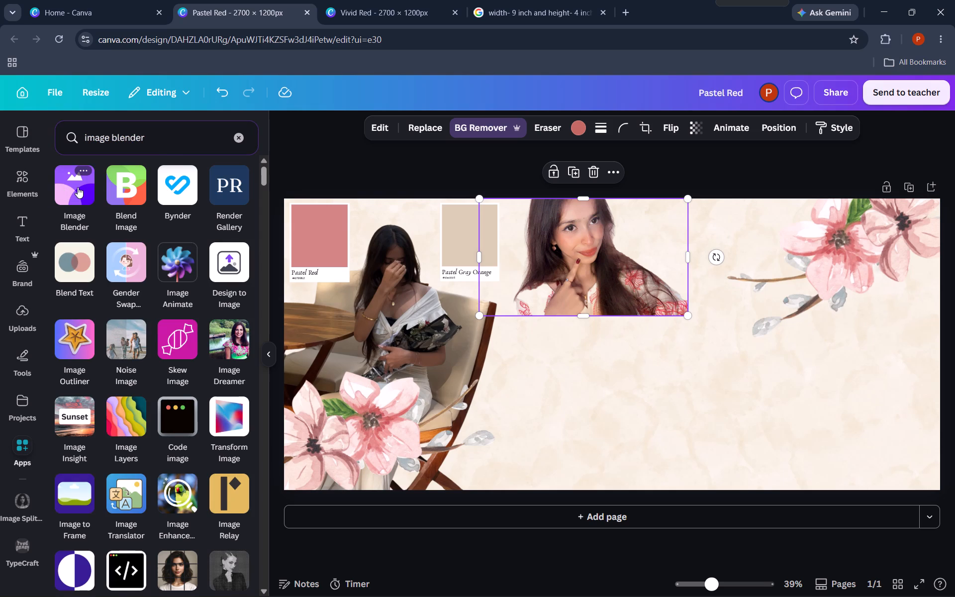
left_click(155, 538)
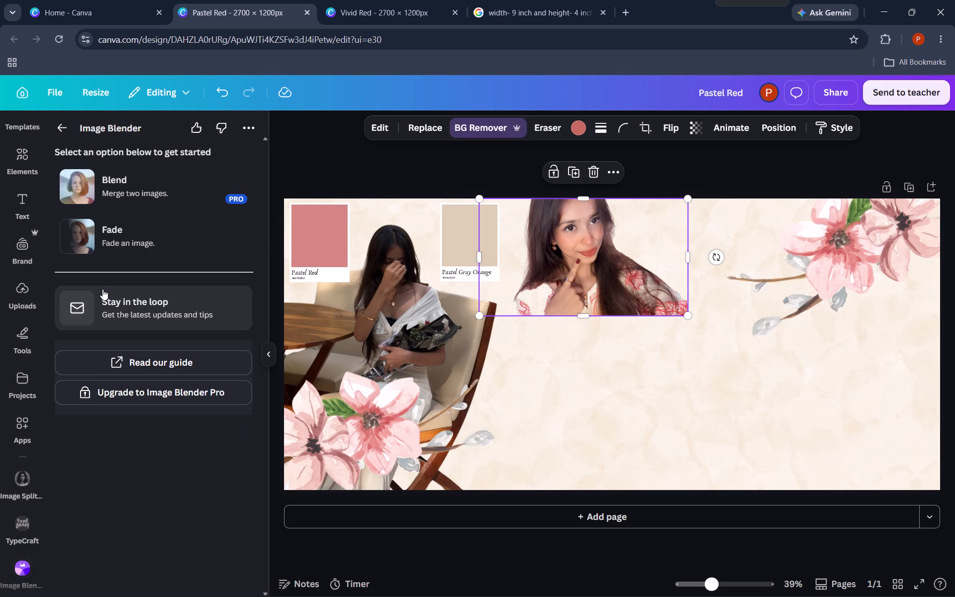
Apply a vertical linear fade to the chin-touching portrait so its bottom edge dissolves into the banner, and save it.
left_click(115, 249)
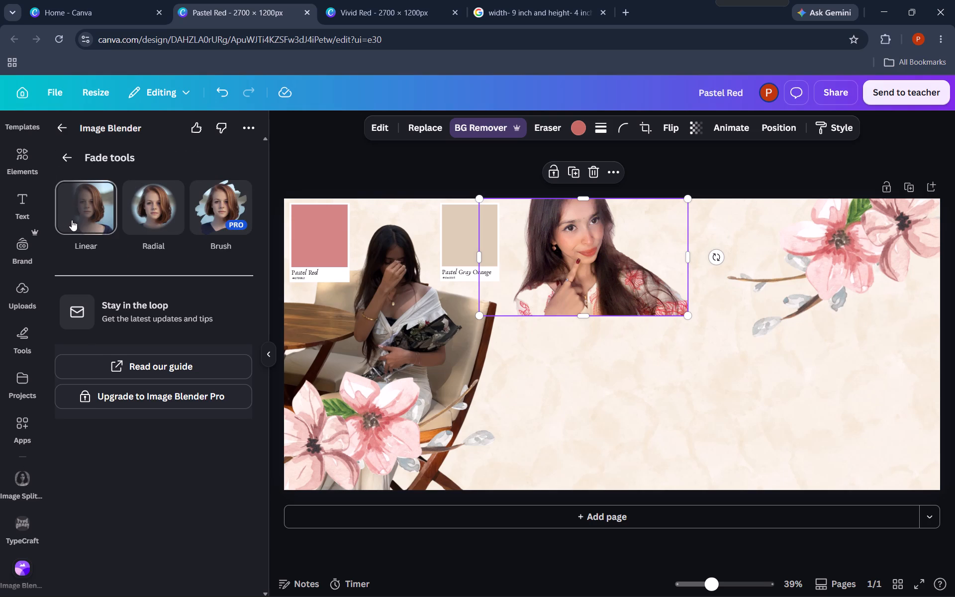
left_click(72, 220)
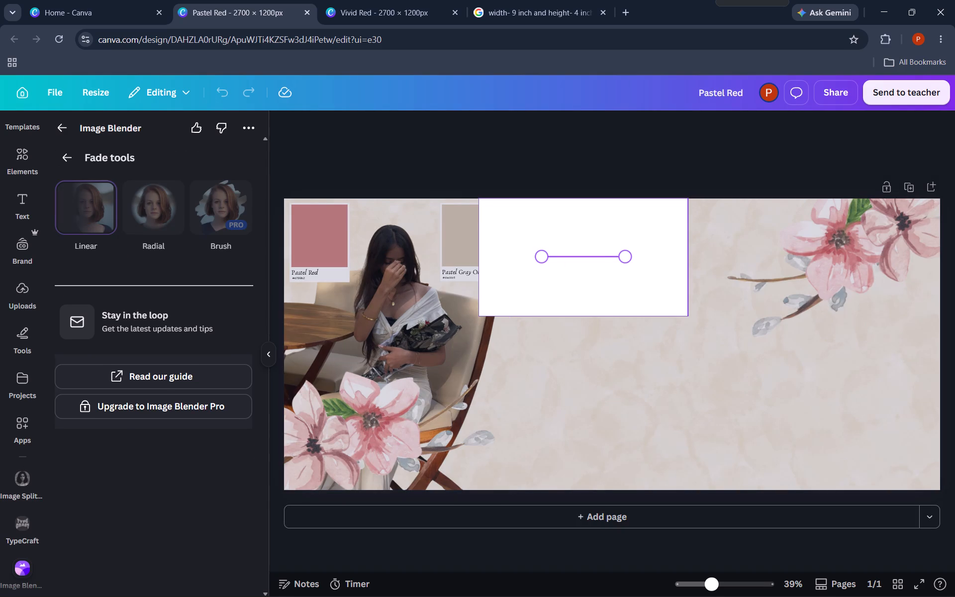
left_click_drag(624, 261, 575, 326)
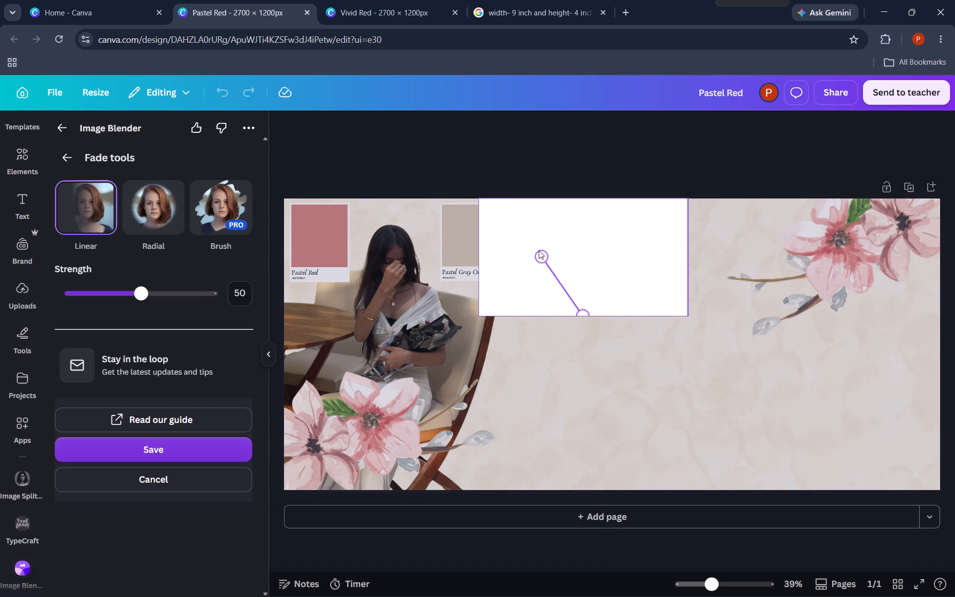
left_click_drag(540, 254, 578, 160)
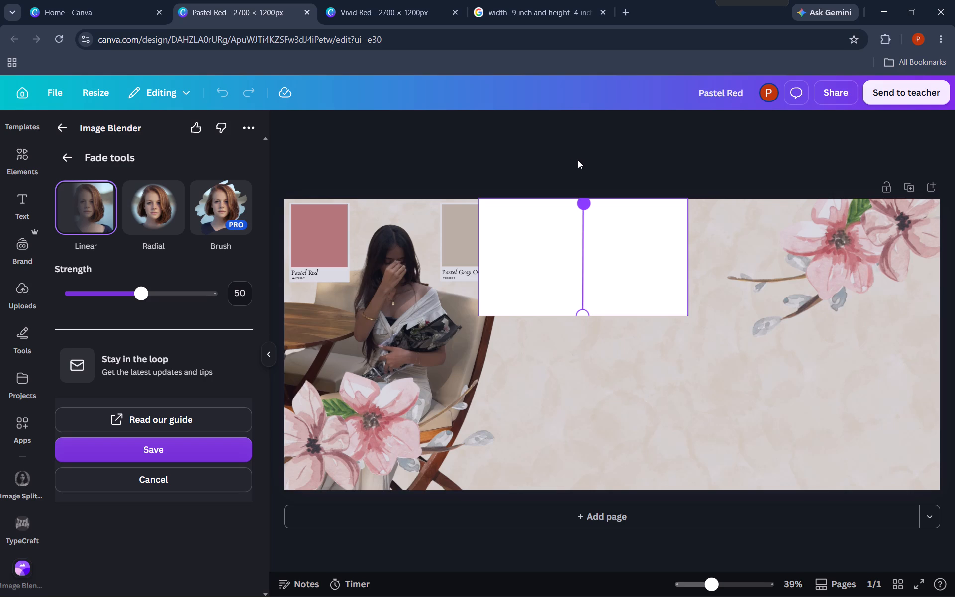
left_click_drag(578, 160, 572, 160)
left_click_drag(582, 313, 577, 308)
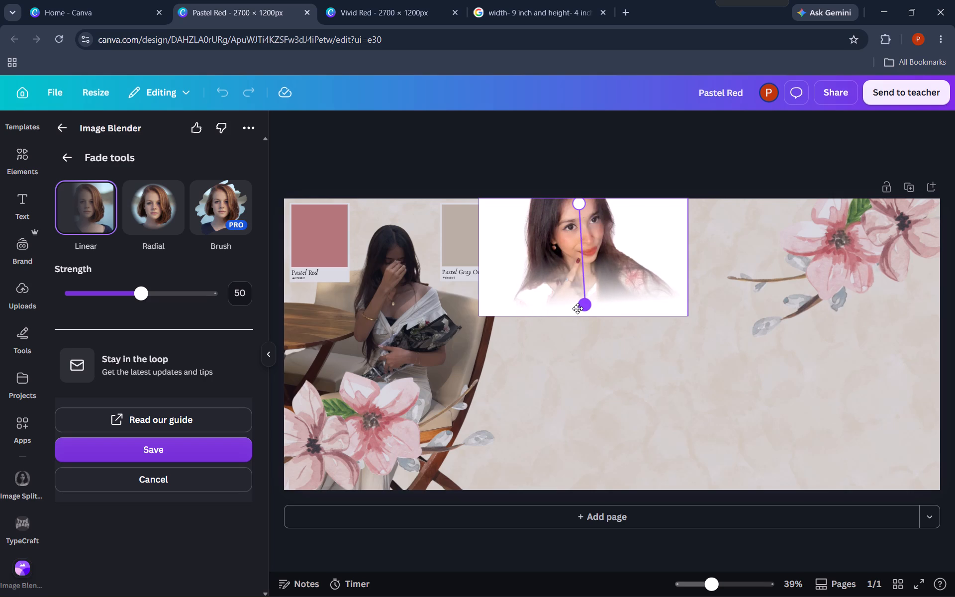
left_click_drag(577, 308, 572, 309)
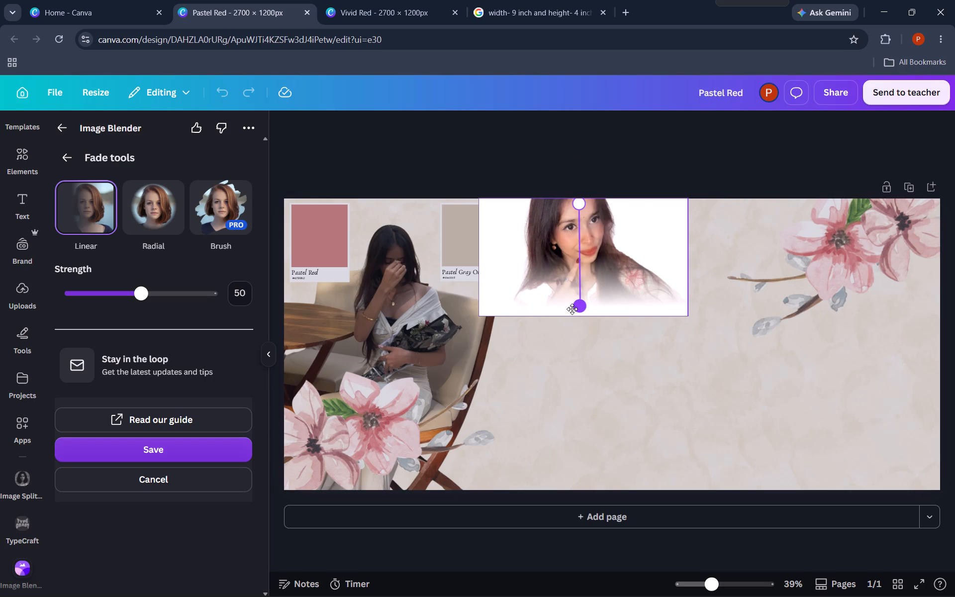
left_click_drag(572, 309, 573, 309)
left_click(191, 449)
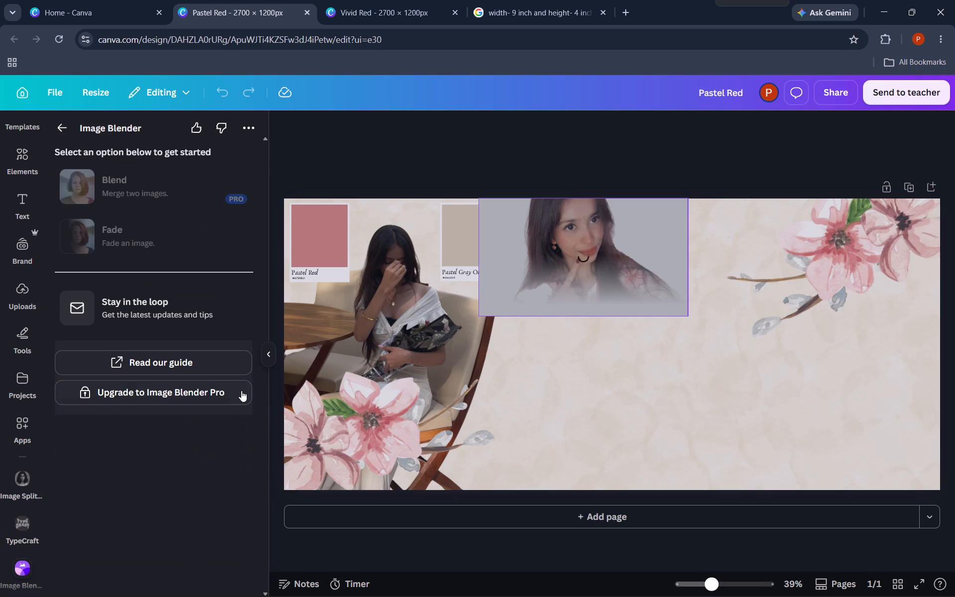
double_click(443, 180)
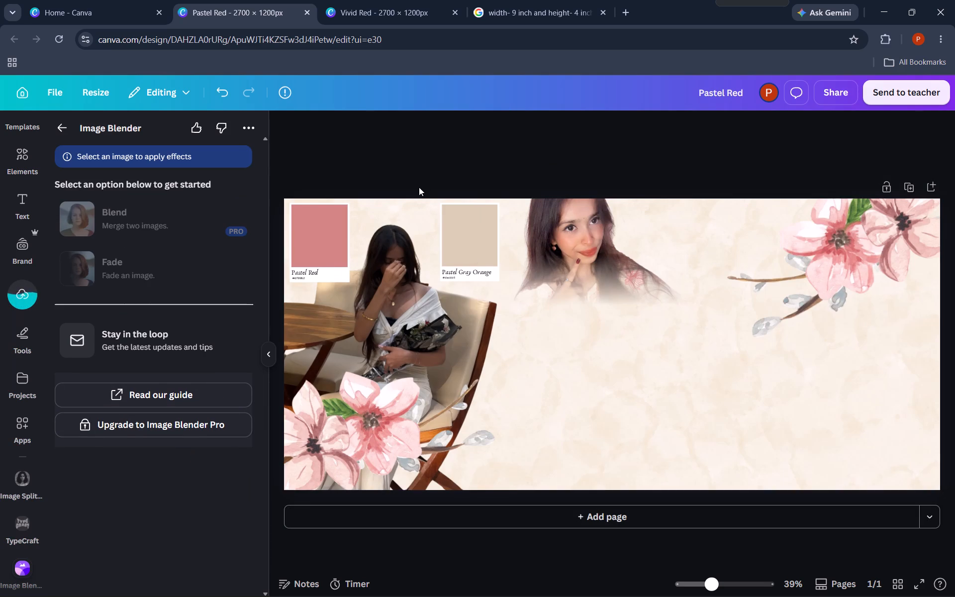
Switch to the Vivid Red design and display its layer list down to the pieces of the "tap for more" emoji bar.
left_click(389, 9)
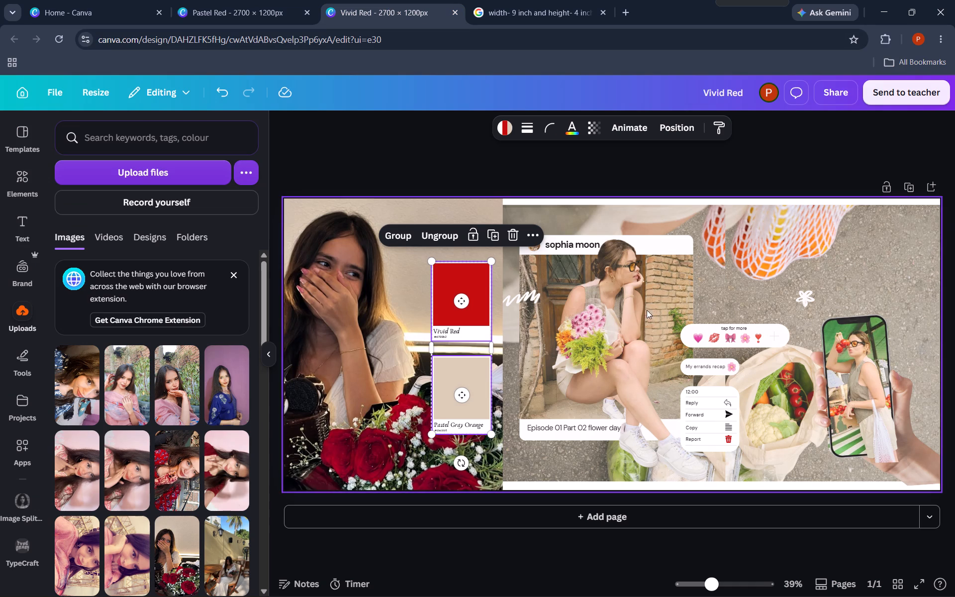
left_click(716, 422)
left_click(740, 334)
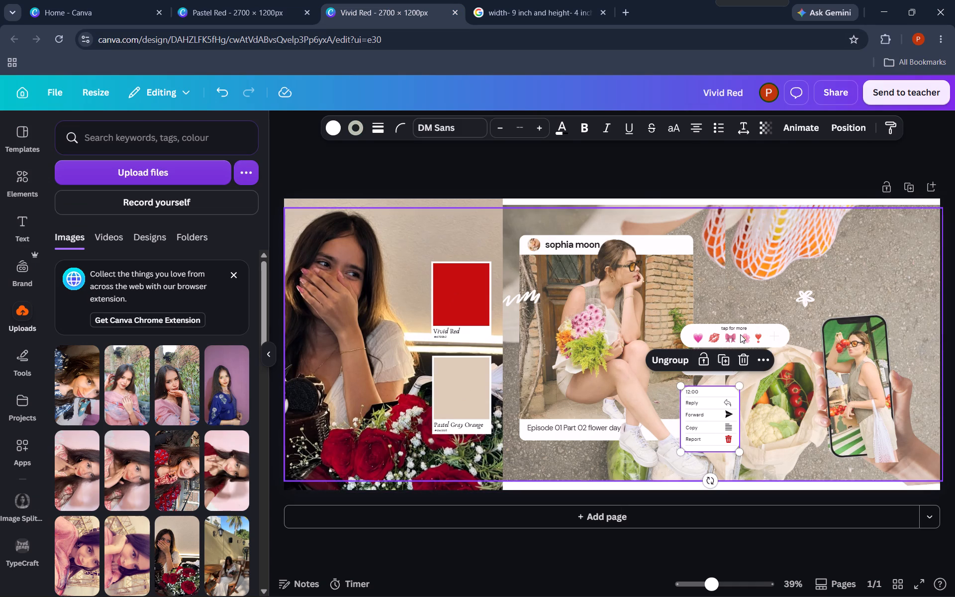
left_click(796, 129)
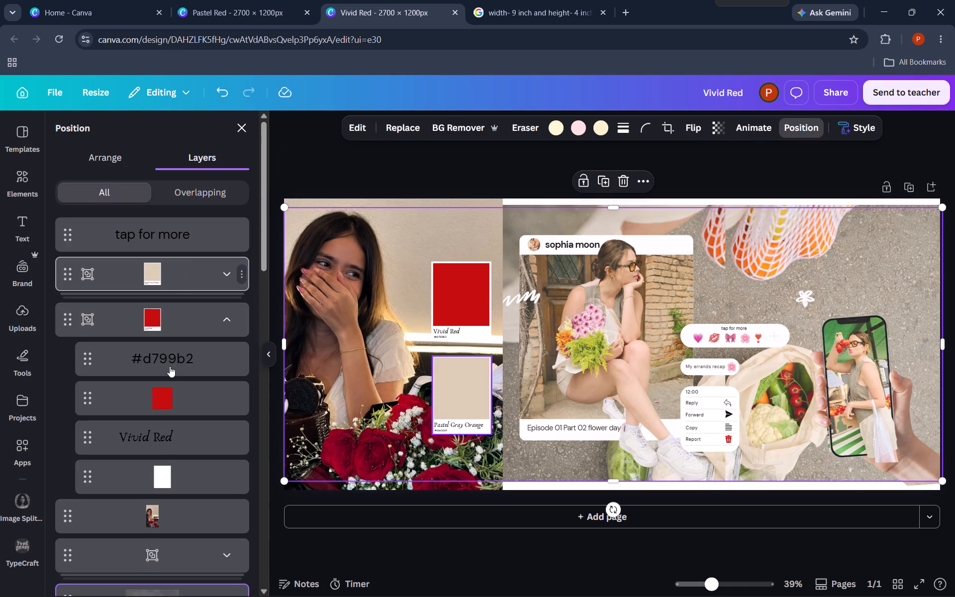
scroll(162, 462, "down", 6)
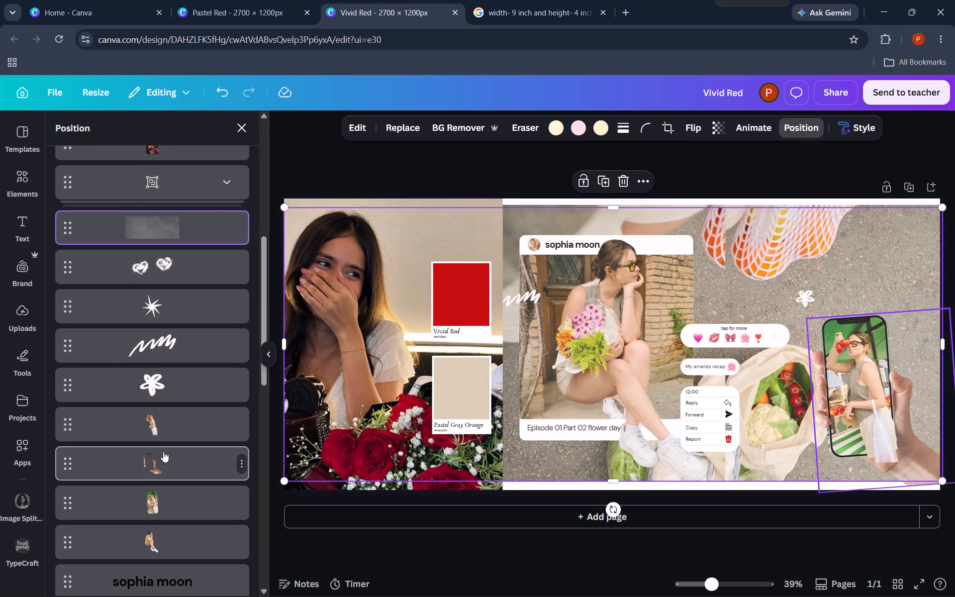
scroll(163, 451, "down", 5)
scroll(173, 392, "down", 1)
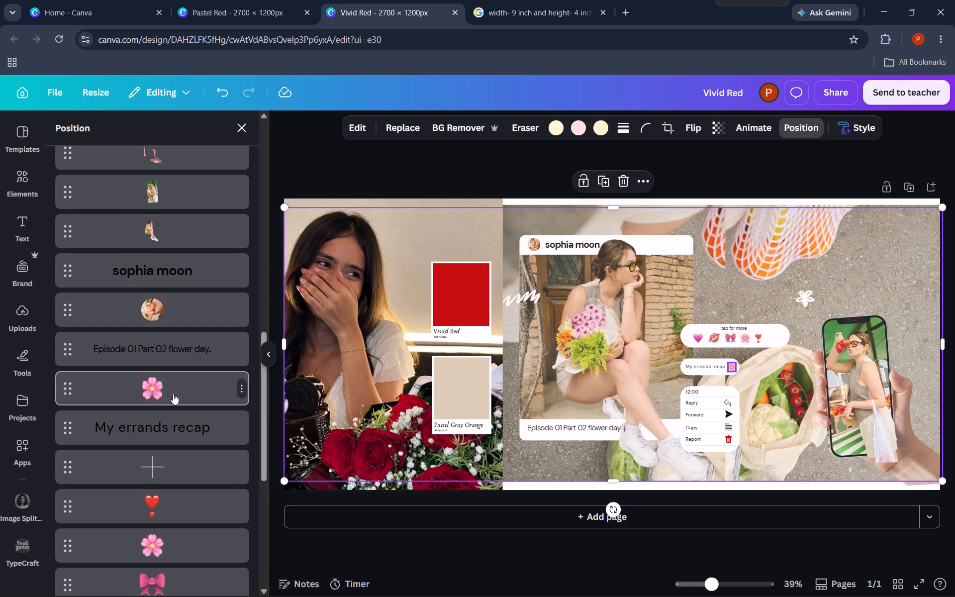
scroll(173, 394, "down", 2)
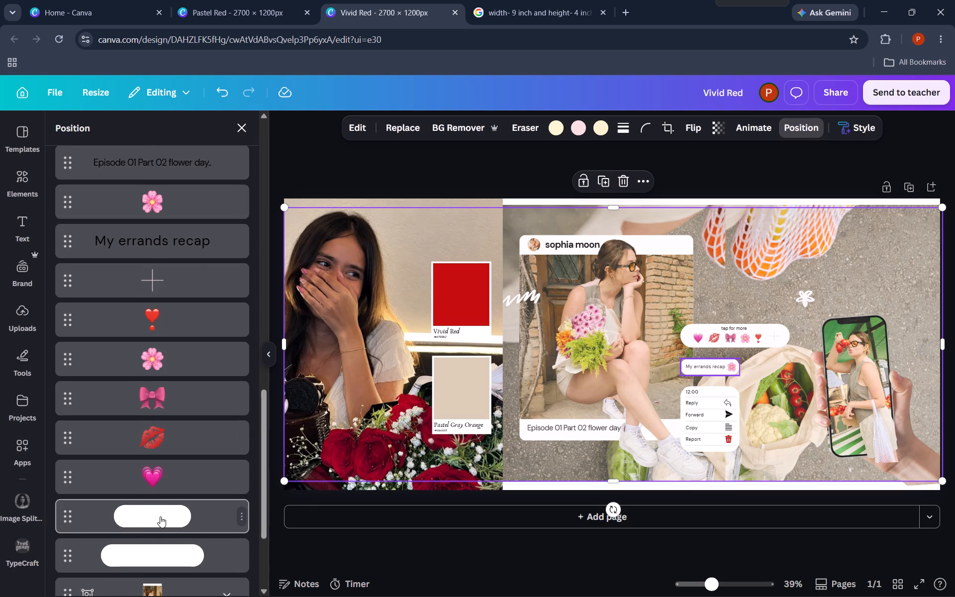
scroll(155, 520, "down", 1)
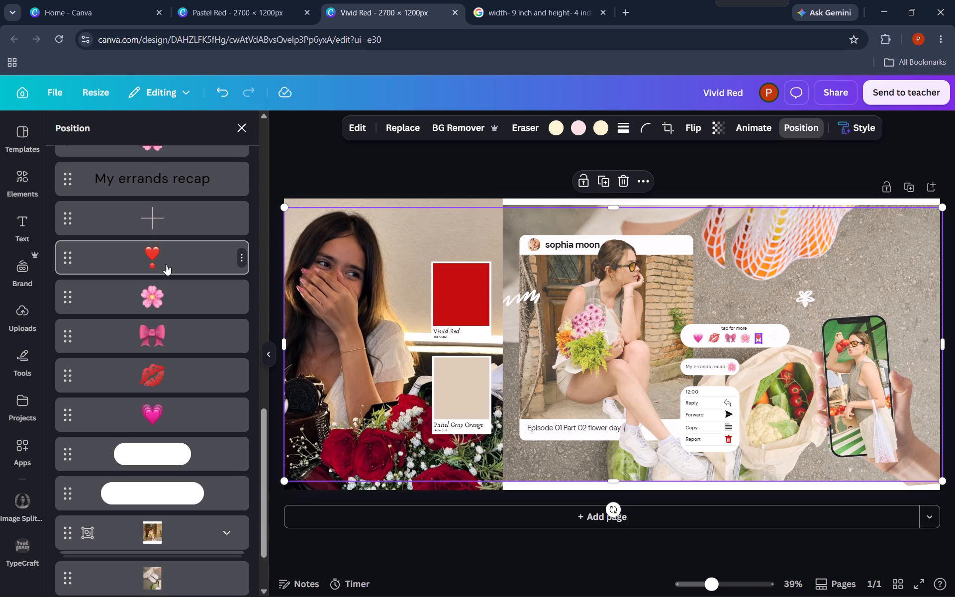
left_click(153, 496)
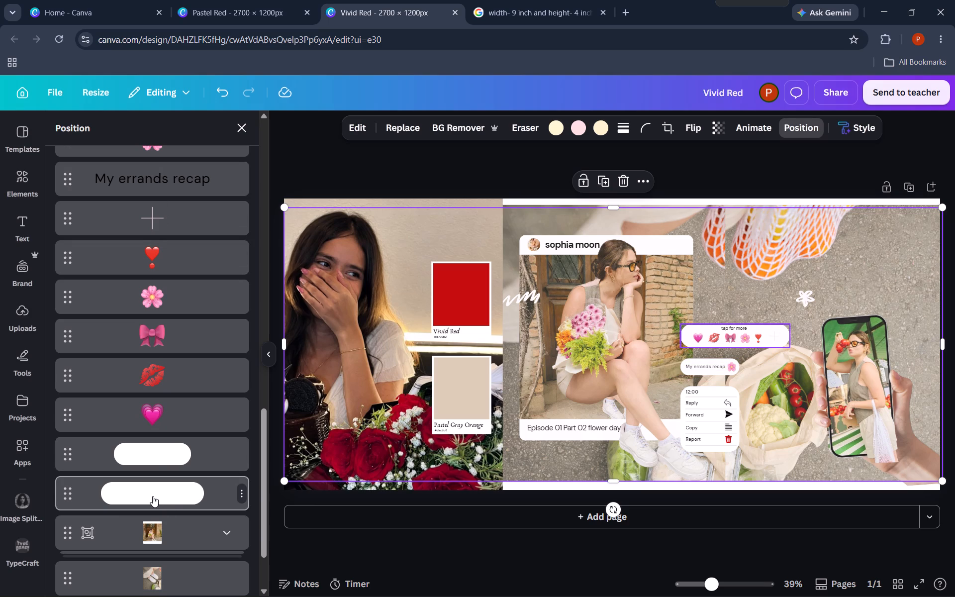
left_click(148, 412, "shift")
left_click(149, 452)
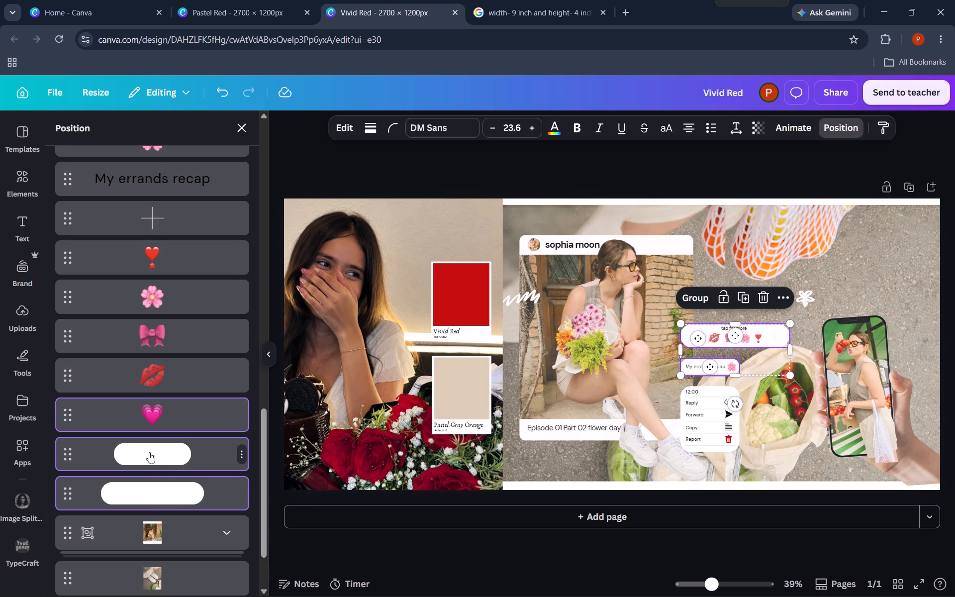
Group the larger white pill with its five emojis, the plus sign and the "tap for more" text.
left_click(159, 496)
left_click(159, 377, "ctrl")
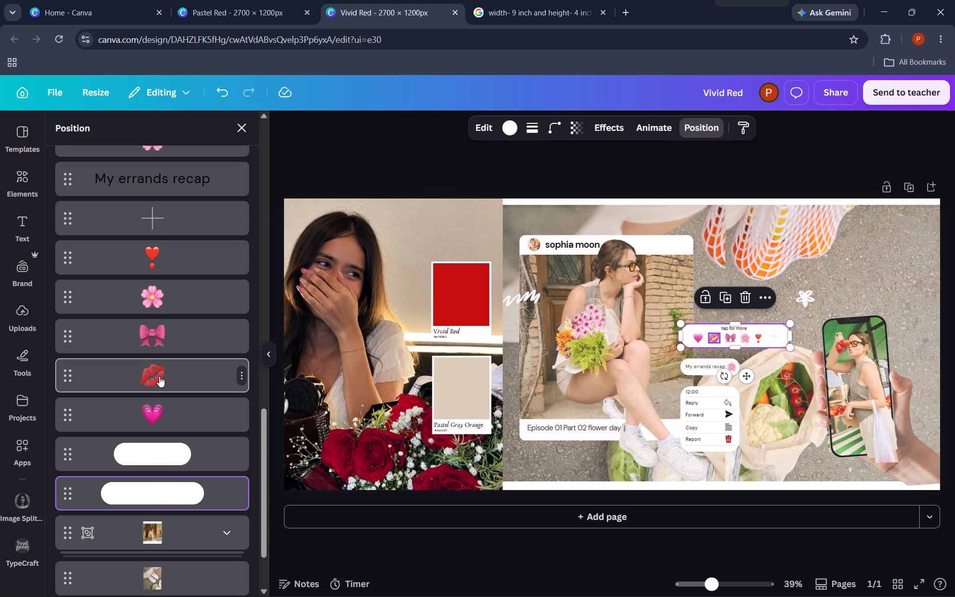
left_click(154, 323, "ctrl")
left_click(149, 287, "ctrl")
left_click(153, 254, "ctrl")
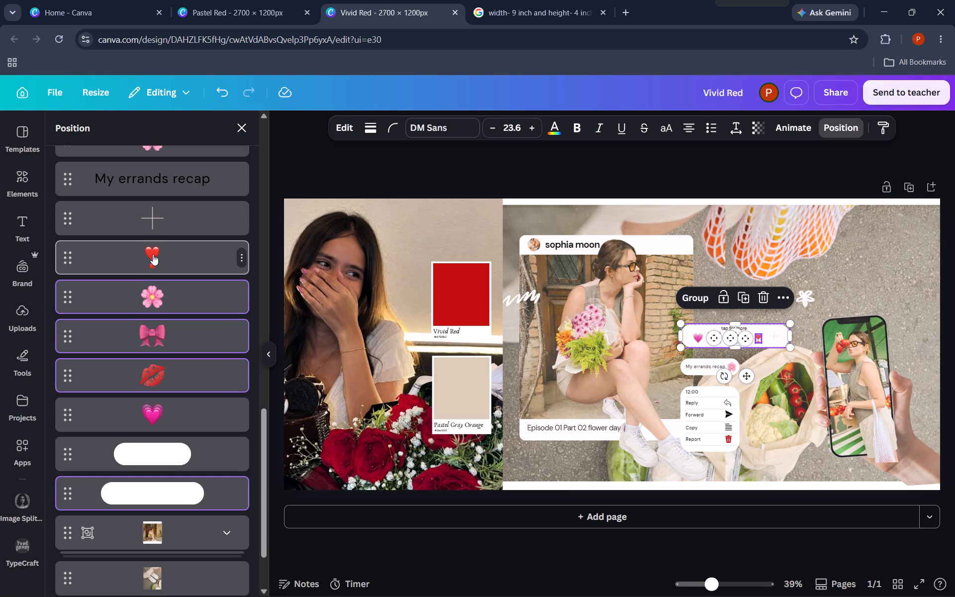
left_click(152, 214, "ctrl")
scroll(177, 448, "up", 2)
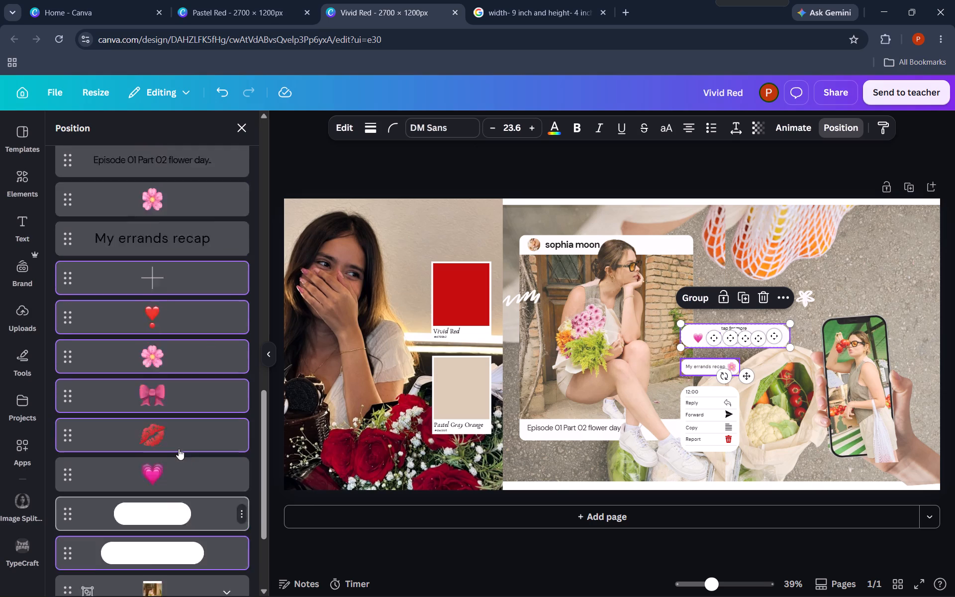
scroll(179, 449, "down", 1)
scroll(179, 449, "up", 9)
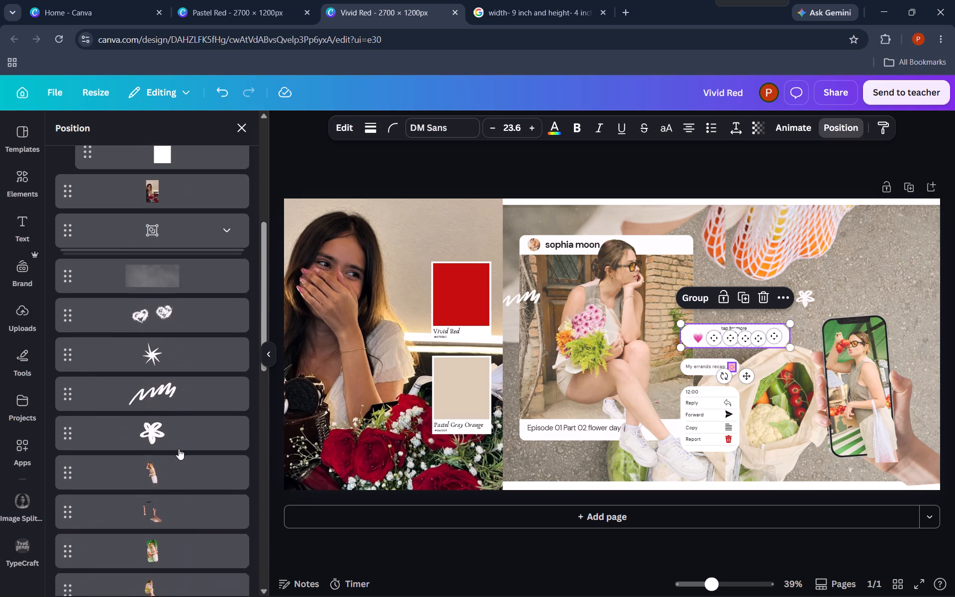
scroll(180, 449, "up", 8)
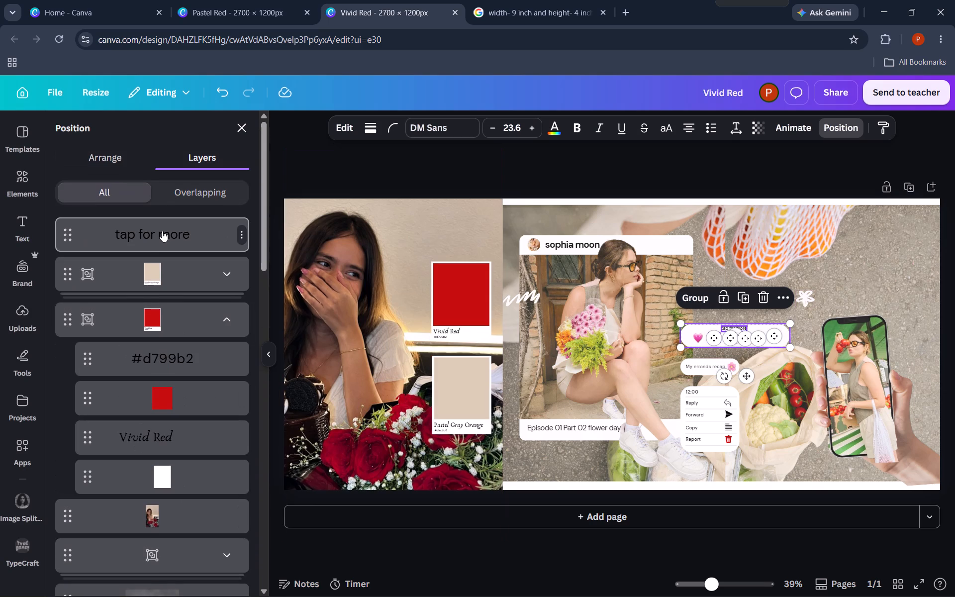
left_click(162, 231, "ctrl")
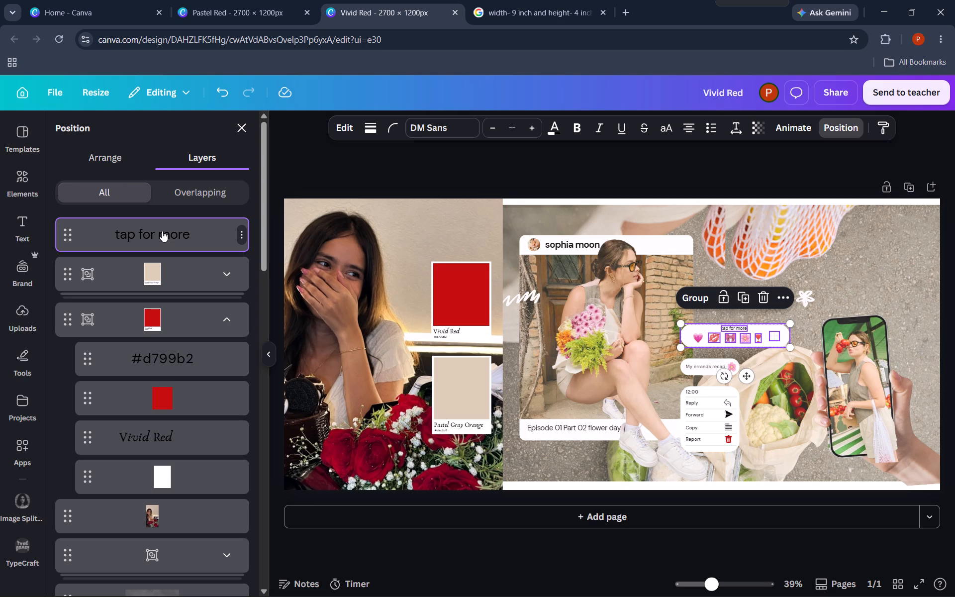
scroll(199, 428, "down", 12)
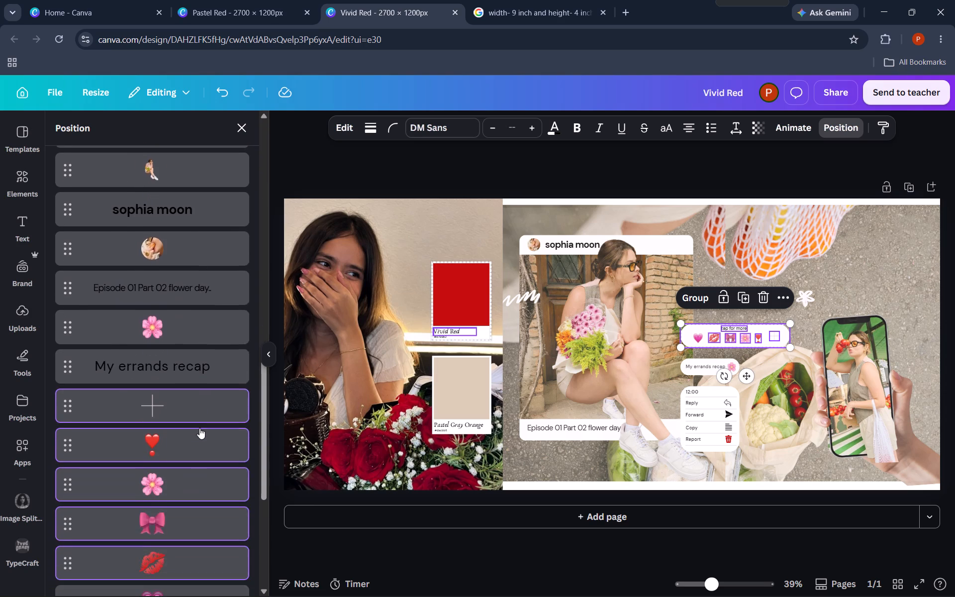
scroll(199, 428, "down", 3)
left_click(173, 410, "ctrl")
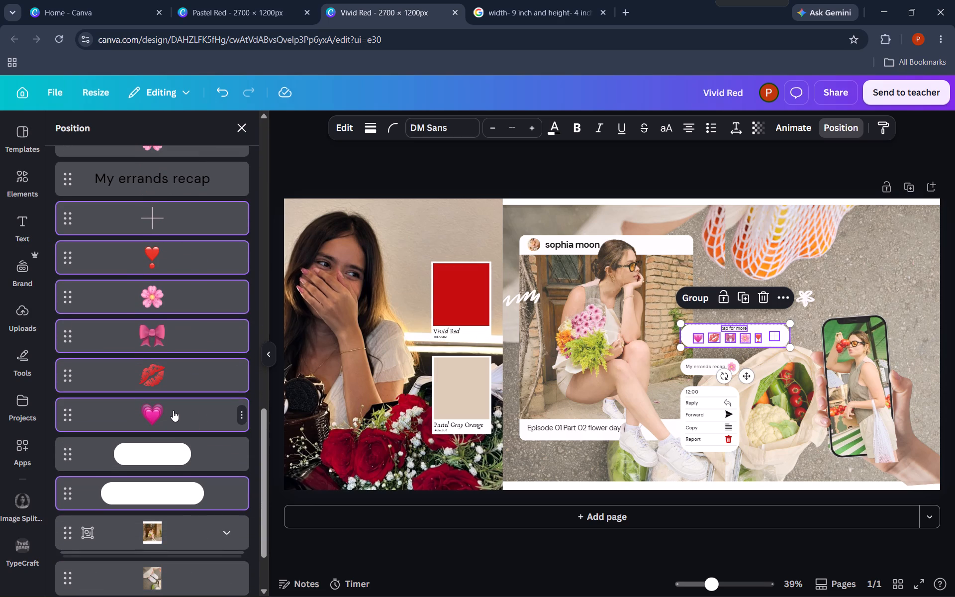
key("ctrl+g")
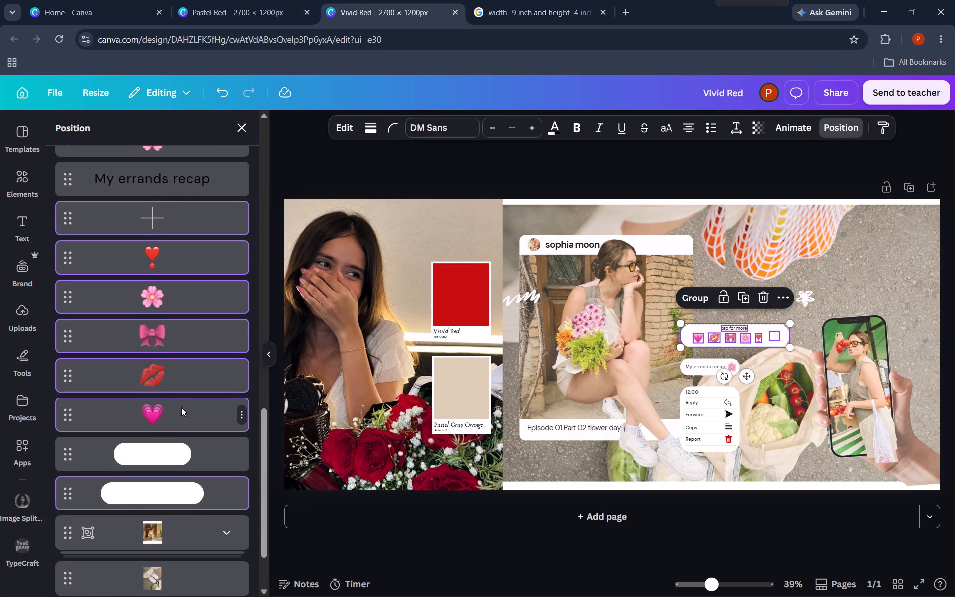
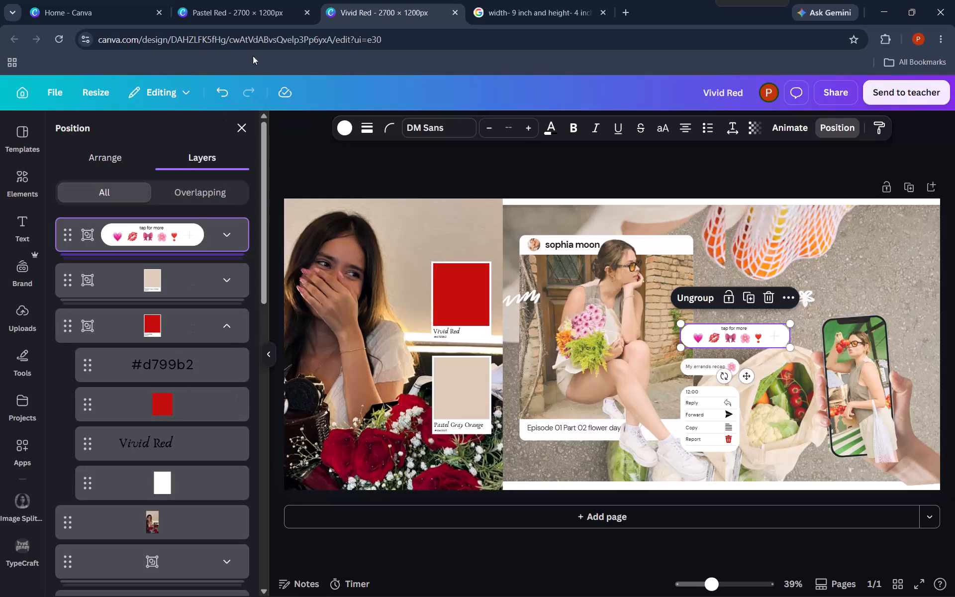
Paste the emoji bar group into the Pastel Red design, enlarge it and place it just below the faded portrait.
left_click(261, 0)
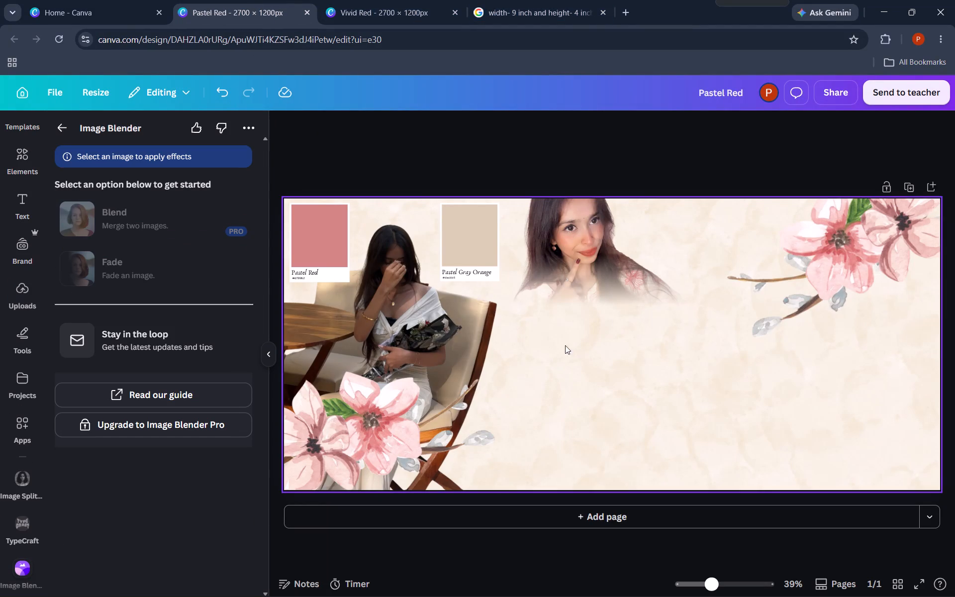
left_click(565, 354)
key("ctrl+v")
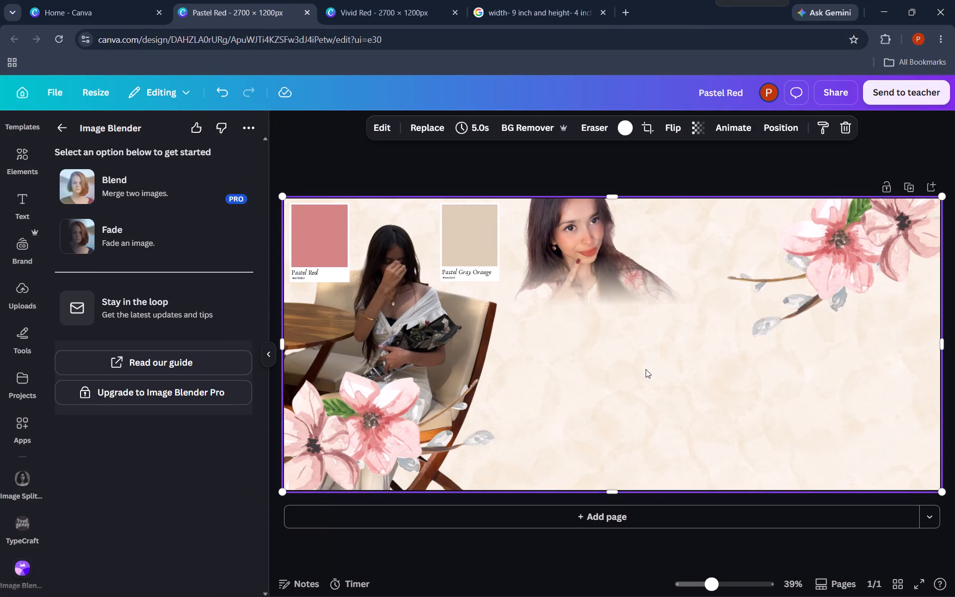
left_click_drag(722, 339, 576, 319)
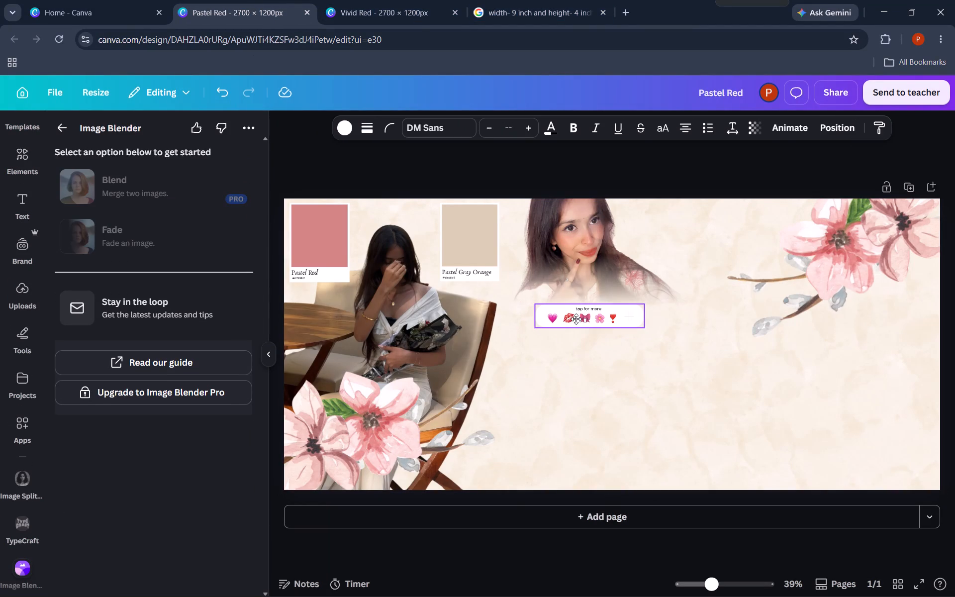
left_click_drag(576, 319, 577, 317)
left_click_drag(535, 306, 502, 287)
left_click_drag(561, 314, 579, 317)
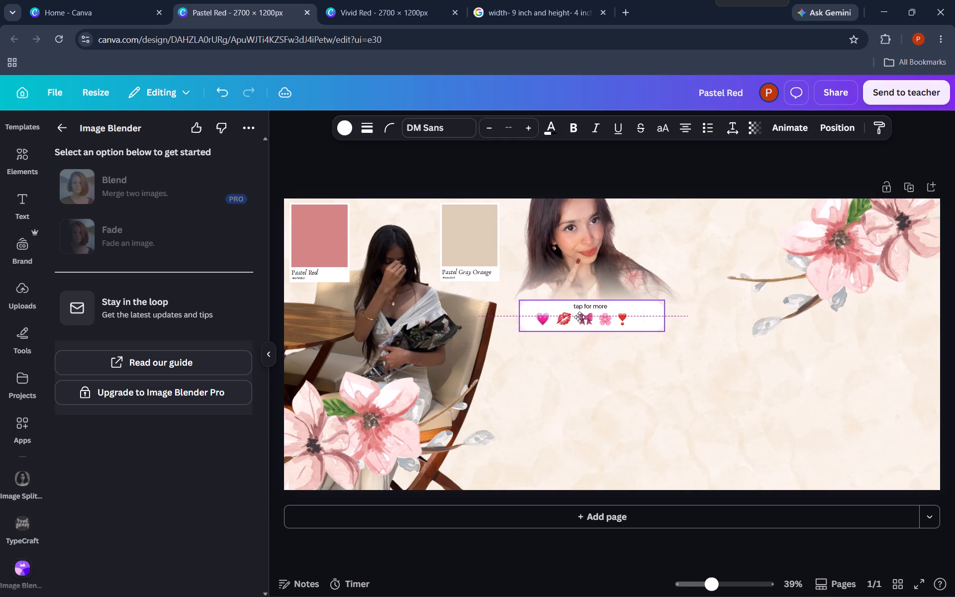
left_click_drag(579, 317, 642, 316)
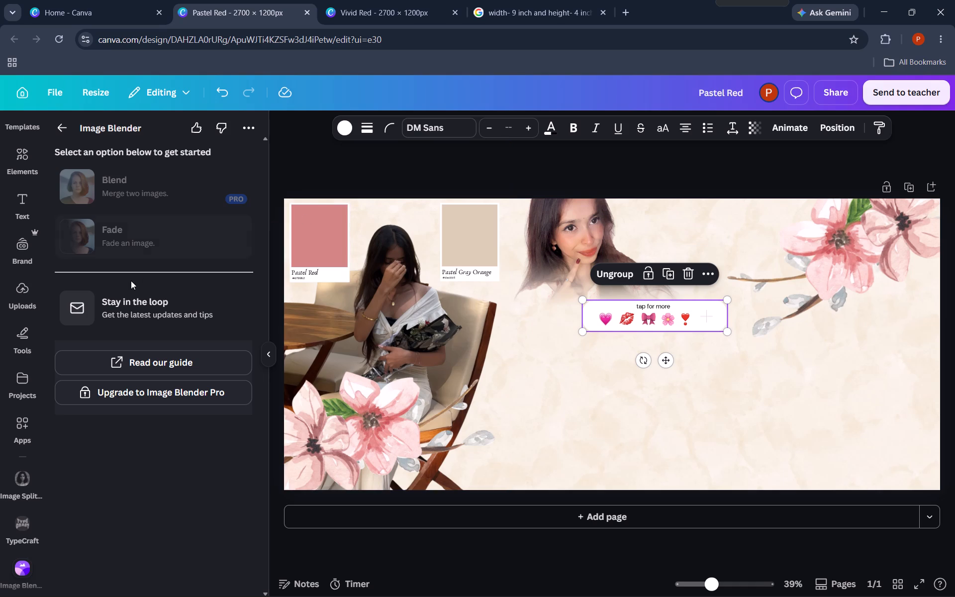
left_click(523, 163)
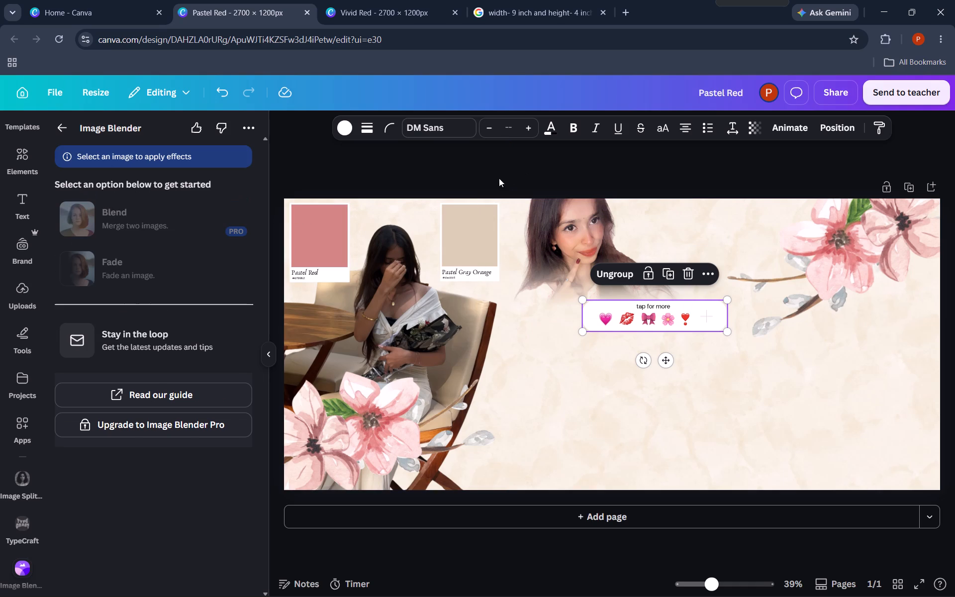
Add the uploaded portrait of the woman in the blue embroidered top, remove its background and enlarge it.
left_click(25, 285)
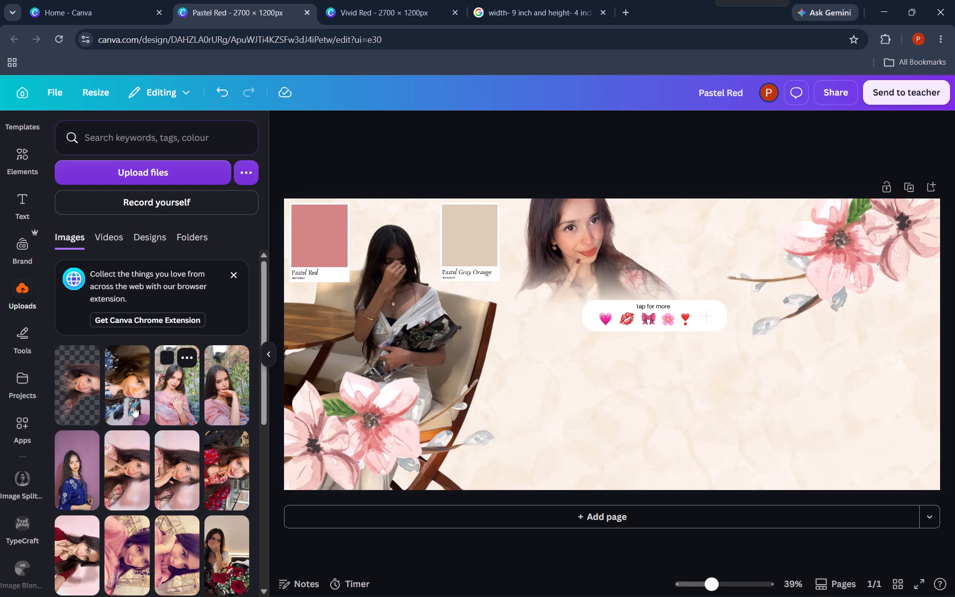
scroll(170, 470, "down", 1)
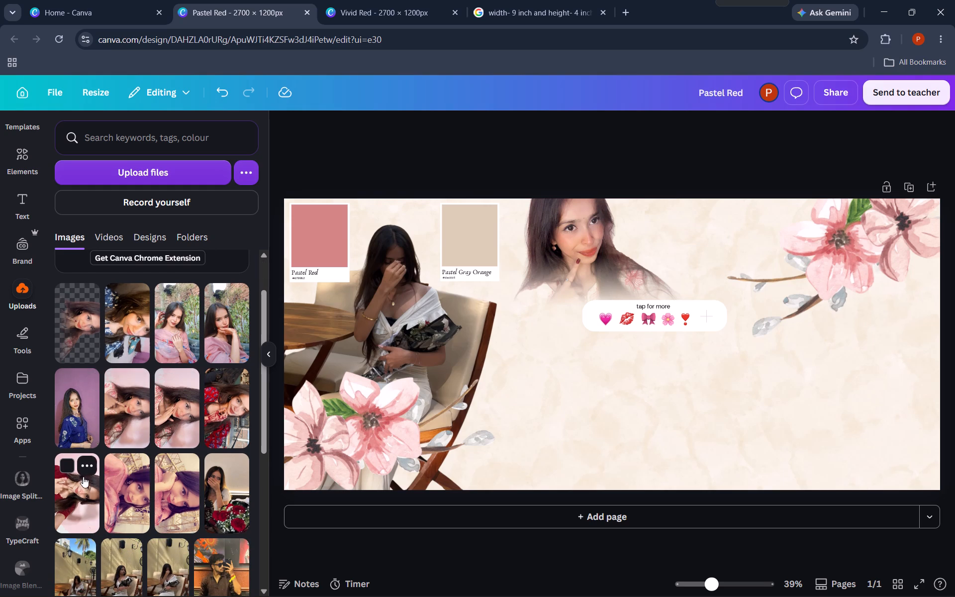
scroll(89, 483, "down", 1)
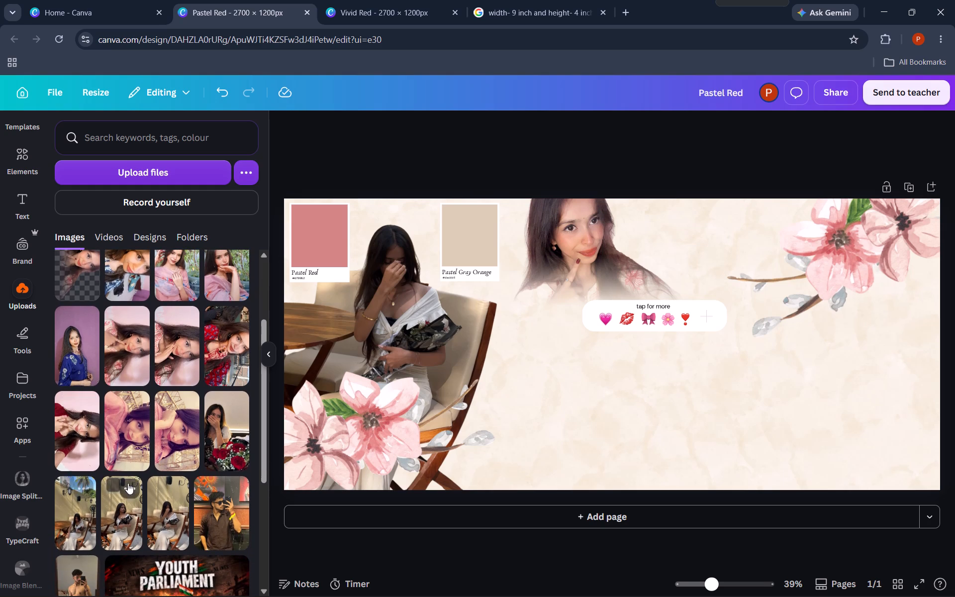
left_click(83, 354)
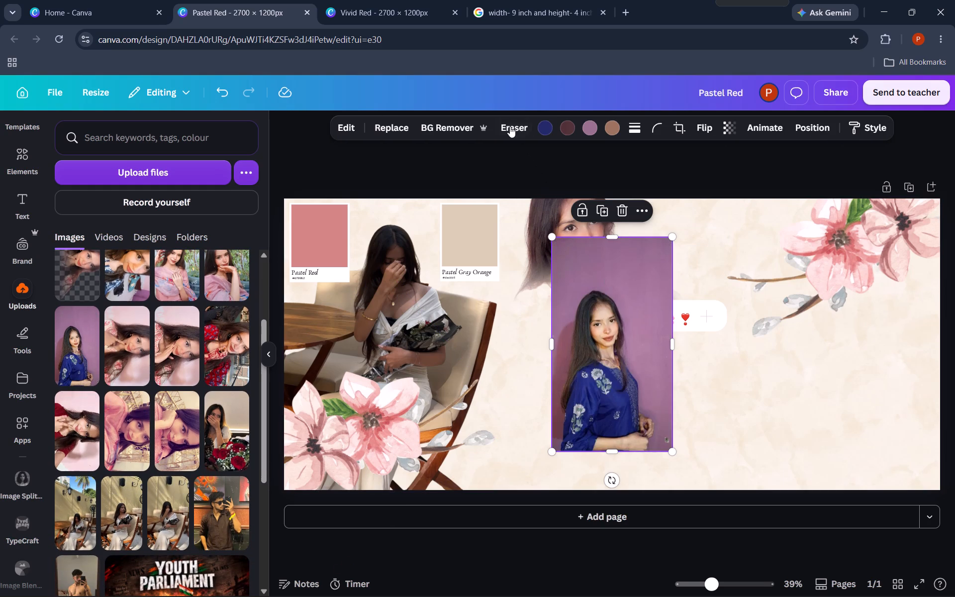
left_click(510, 126)
left_click(443, 129)
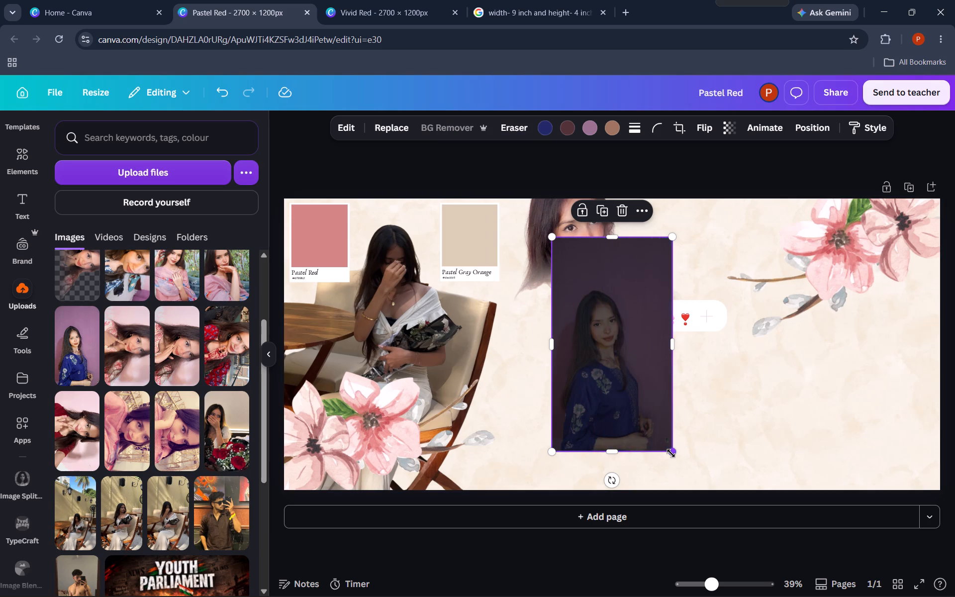
left_click_drag(671, 453, 712, 501)
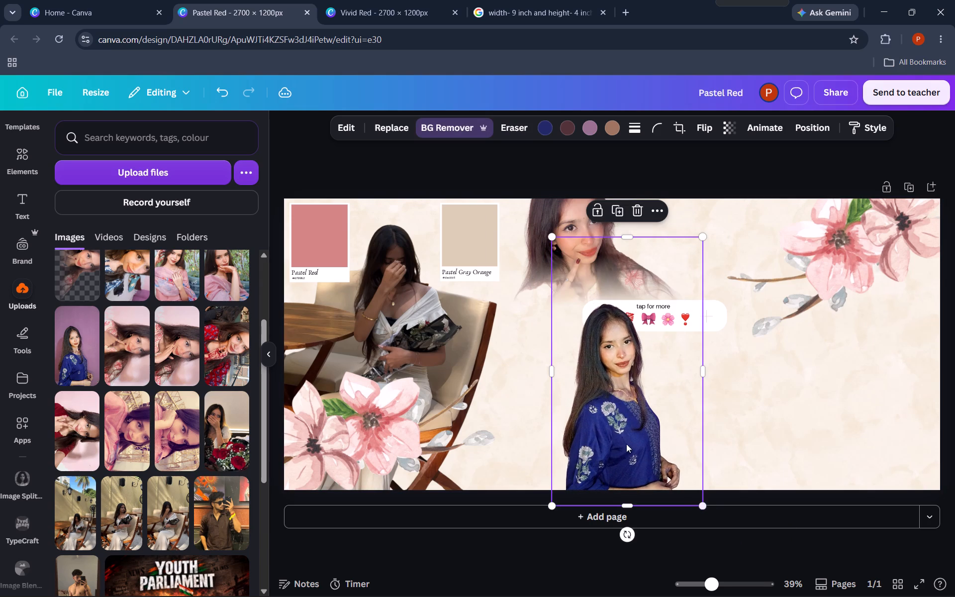
Place the blue-top cut-out in the banner's lower-right corner, beneath the flowers, and flip it horizontally.
left_click_drag(621, 435, 873, 435)
left_click(705, 133)
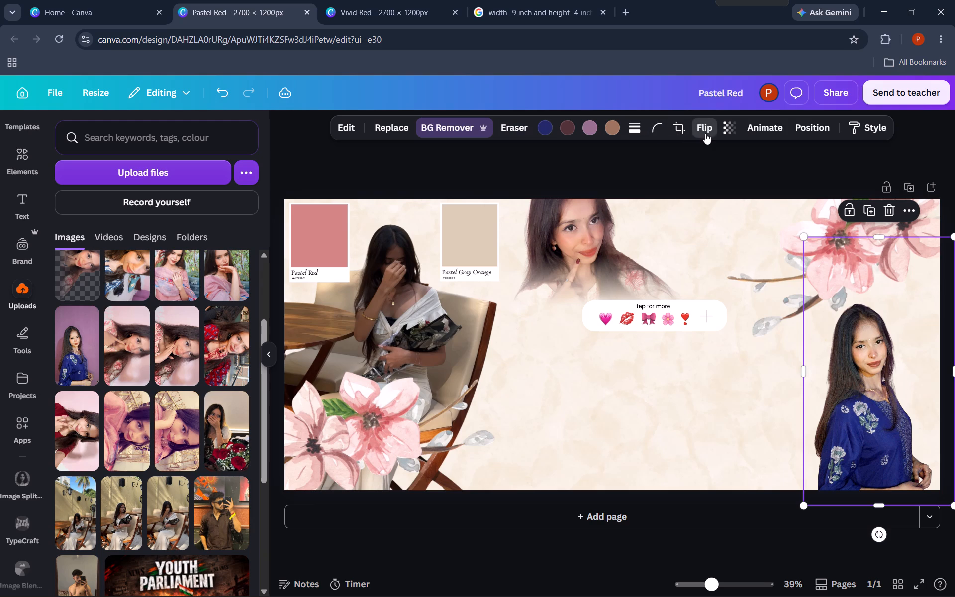
left_click(691, 161)
left_click_drag(852, 365, 840, 362)
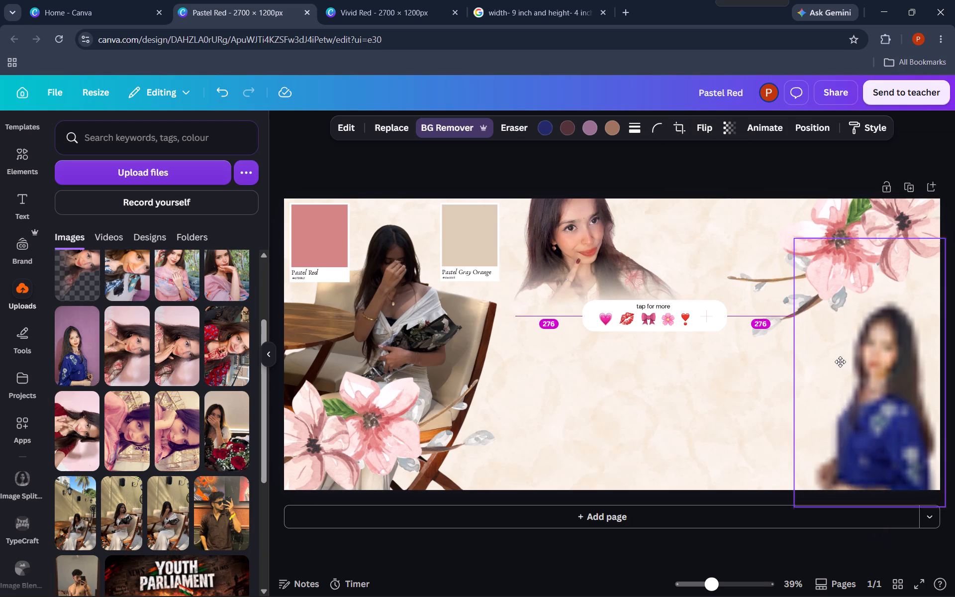
left_click_drag(840, 362, 841, 358)
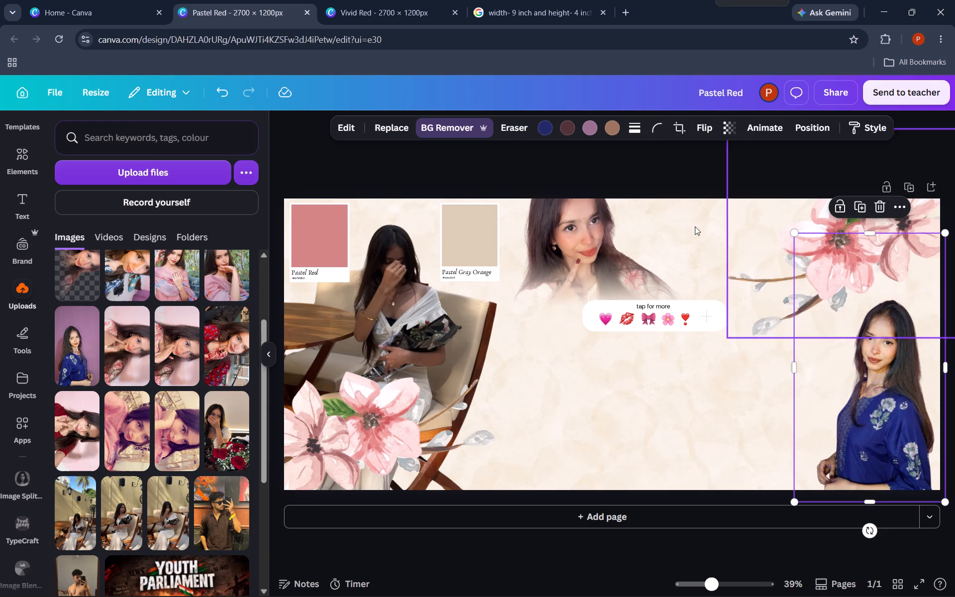
left_click(620, 176)
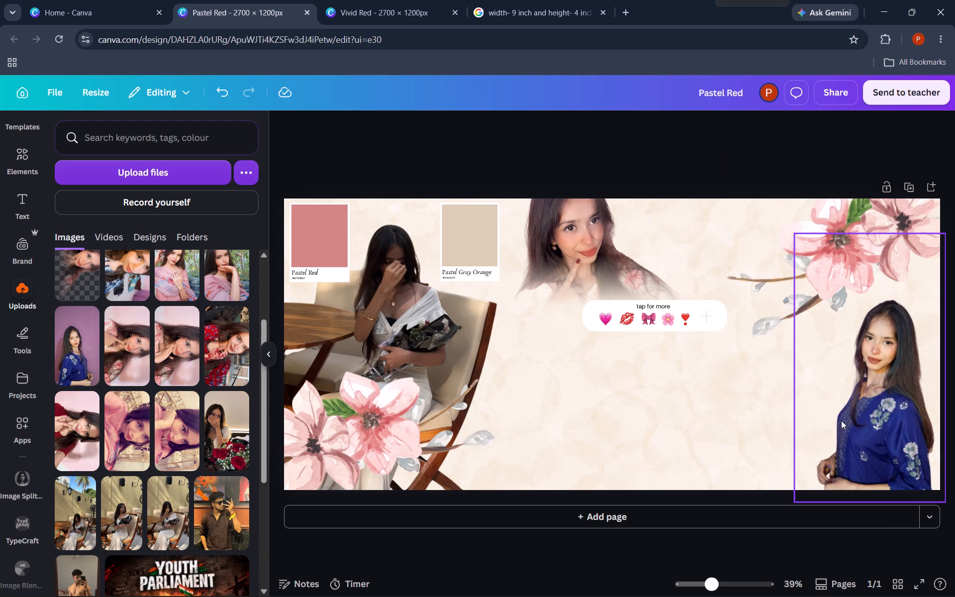
Switch back to the Vivid Red design.
left_click(397, 0)
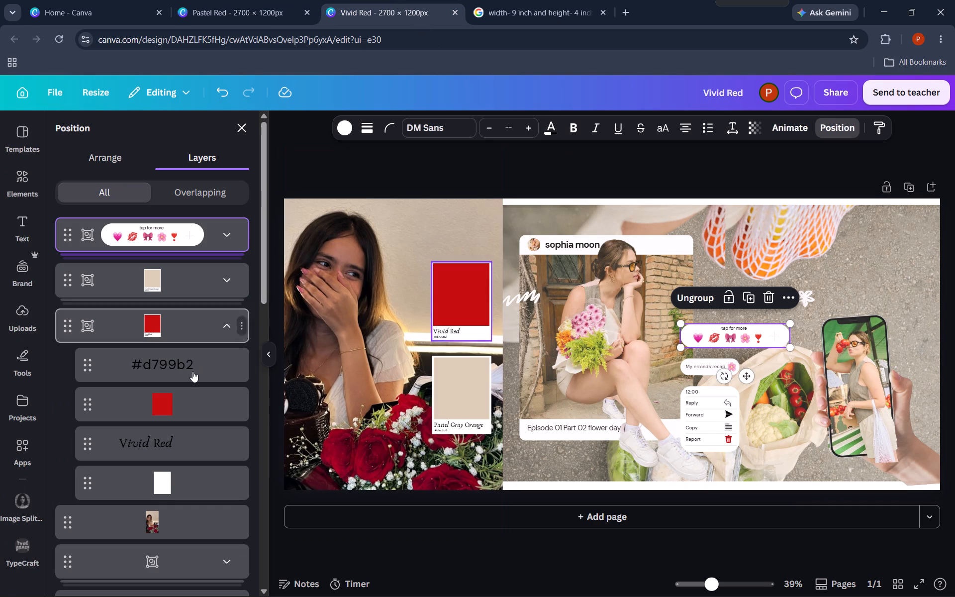
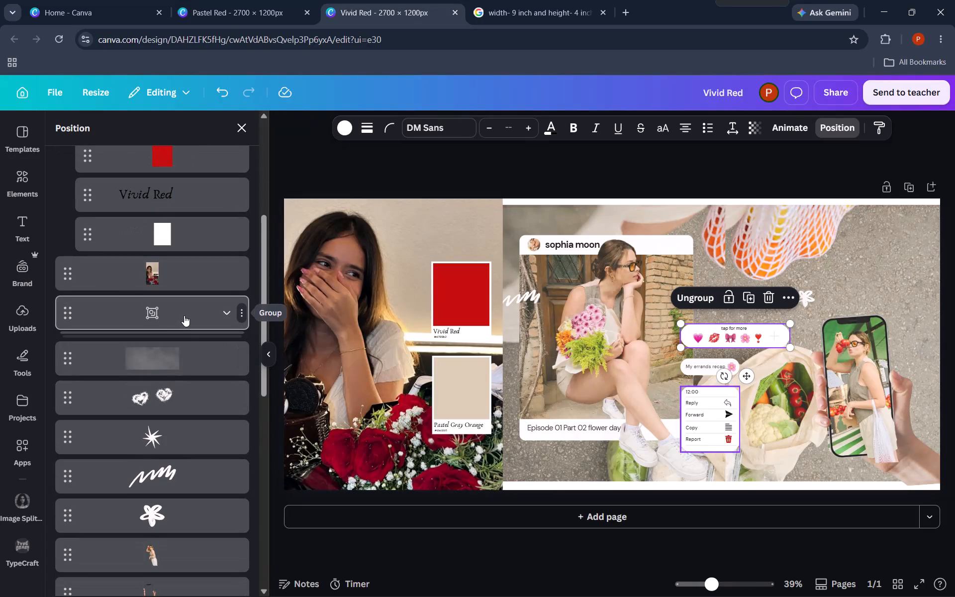
Copy the 12:00 message-menu group (Reply, Forward, Copy, Report) into the Pastel Red design and place it beside the blue-top cut-out.
left_click(232, 310)
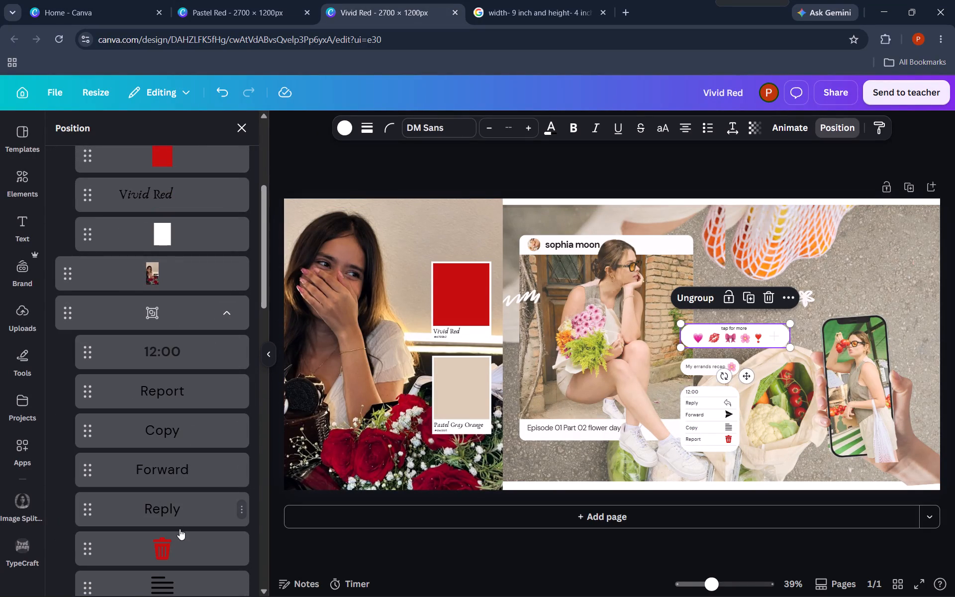
left_click(222, 317)
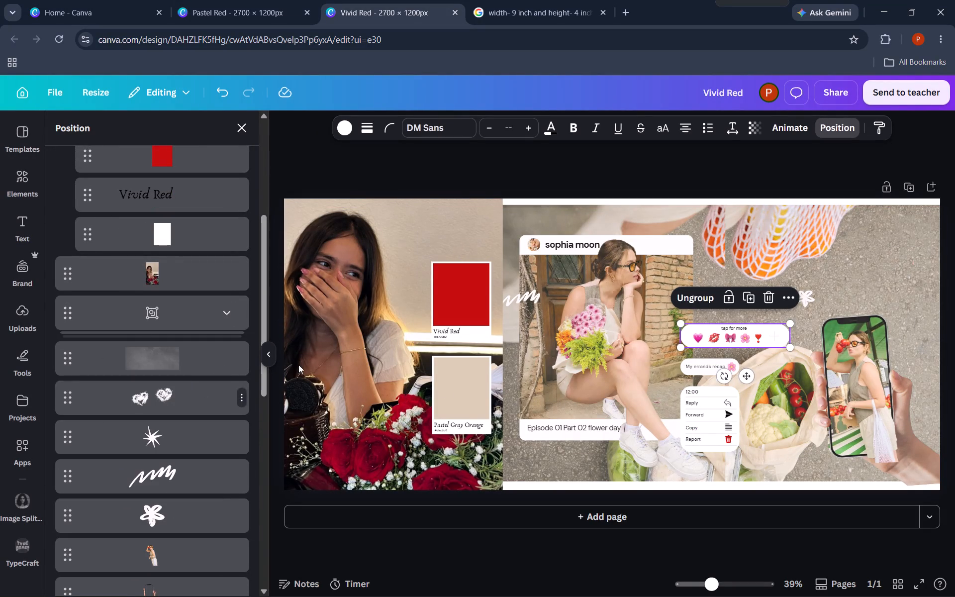
left_click(723, 421)
key("ctrl+c")
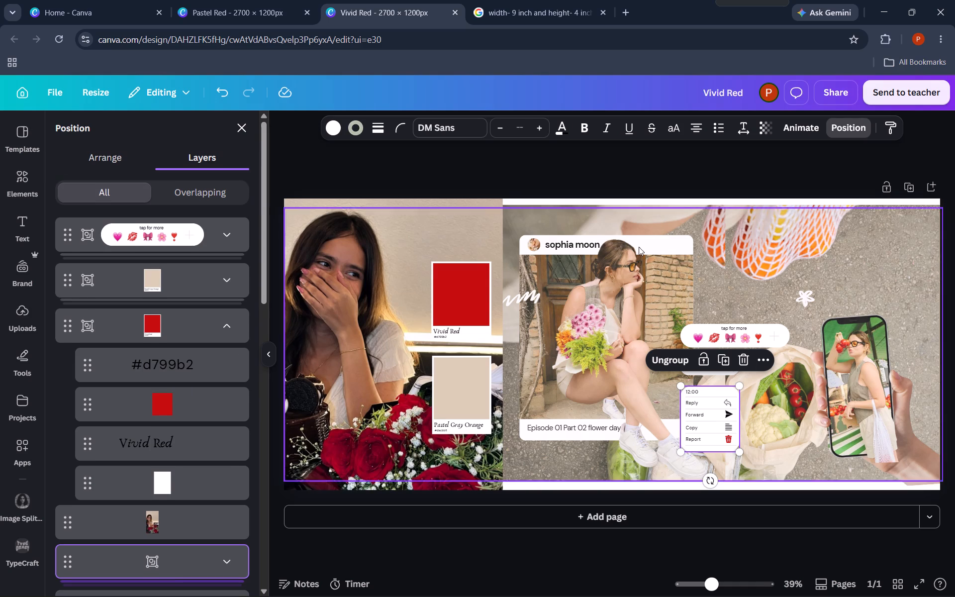
left_click(265, 0)
left_click(811, 402)
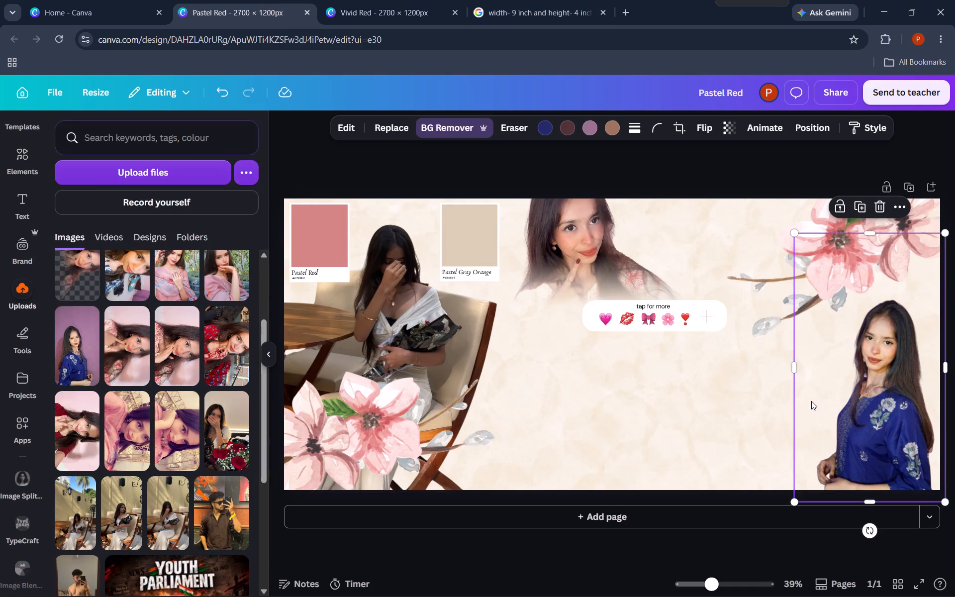
key("ctrl+v")
left_click_drag(717, 415, 824, 356)
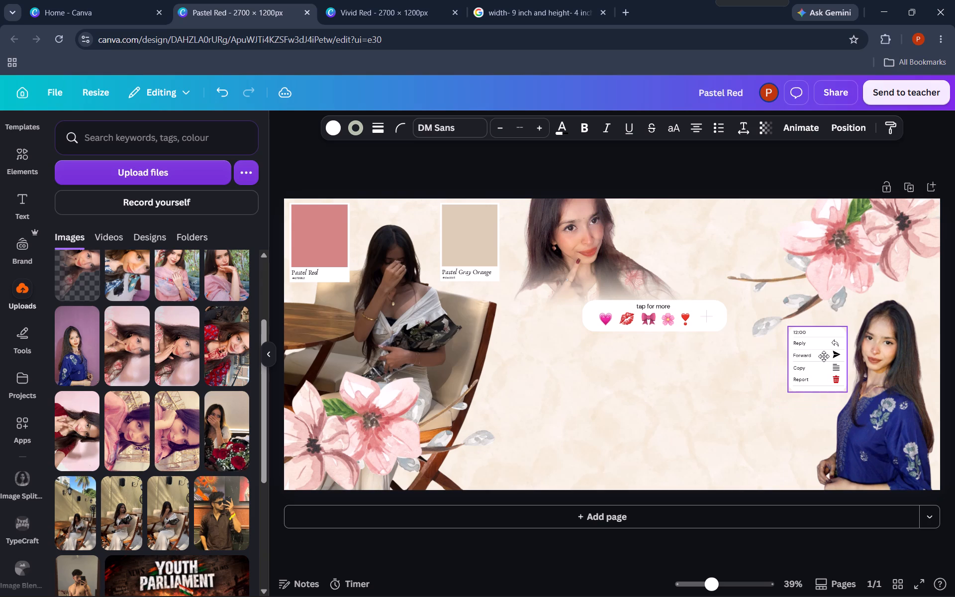
left_click_drag(824, 356, 777, 404)
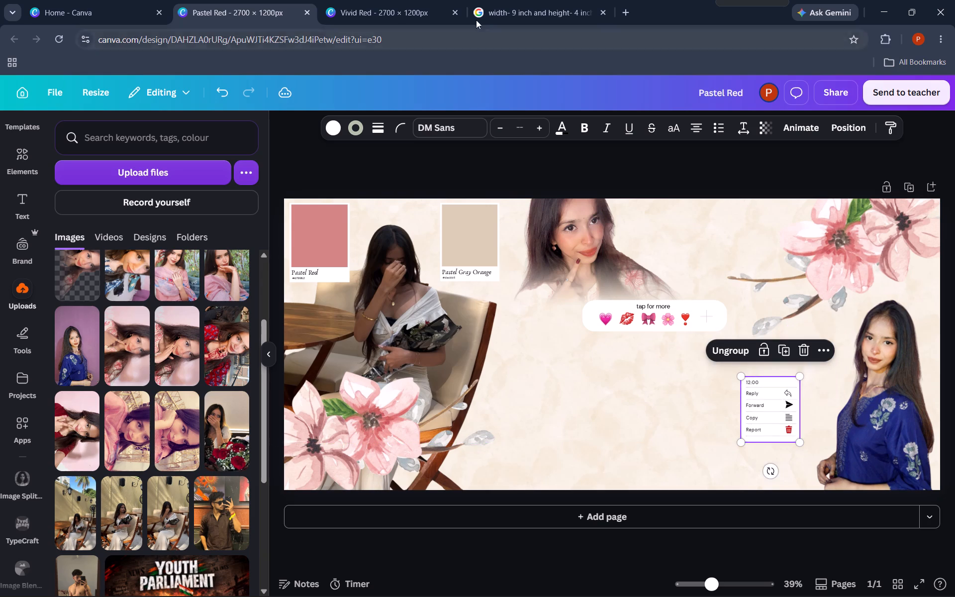
Copy the four white doodles from the Vivid Red design together: the hearts, starburst, scribble and flower.
left_click(374, 0)
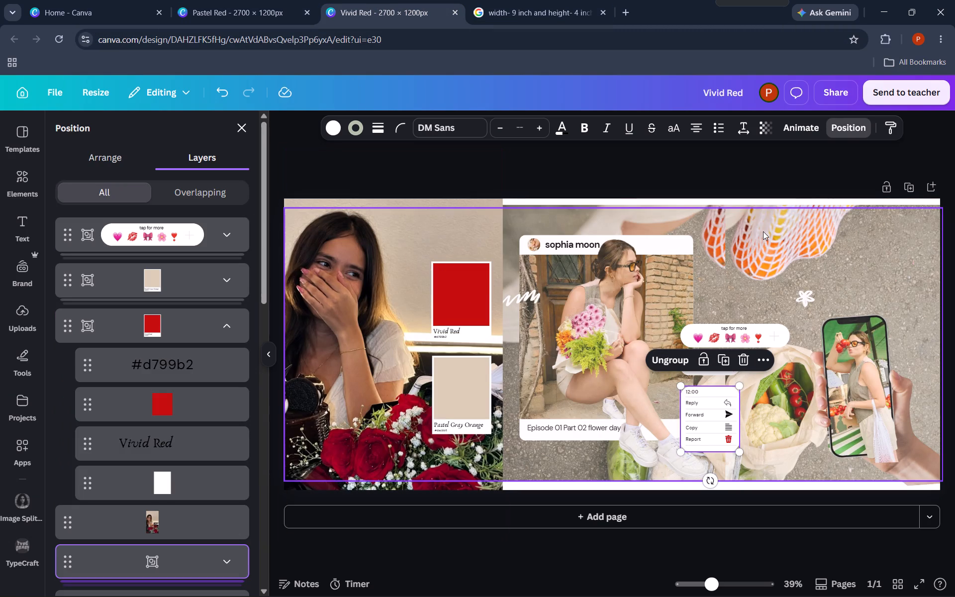
left_click(713, 284)
scroll(137, 453, "down", 5)
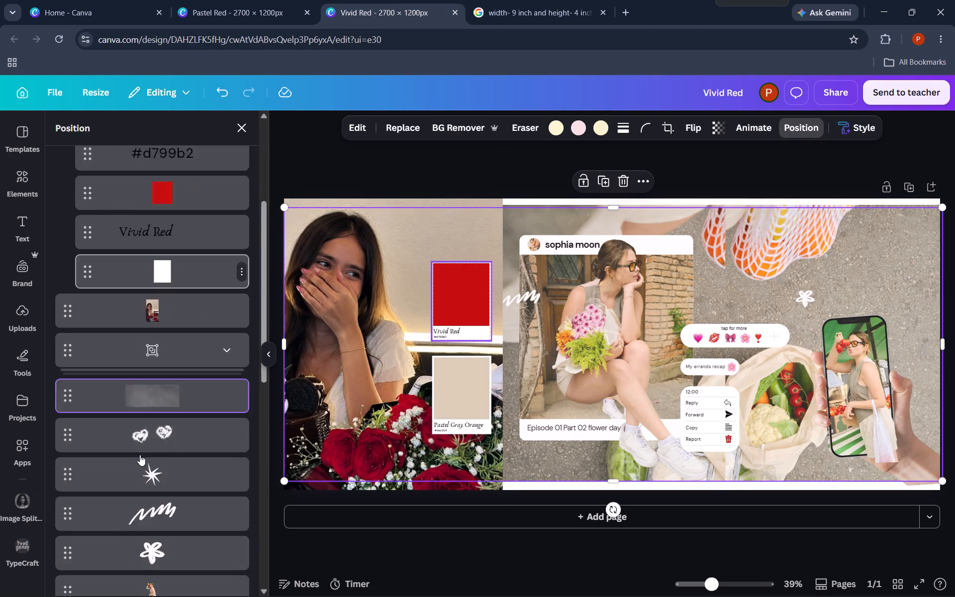
left_click(160, 335)
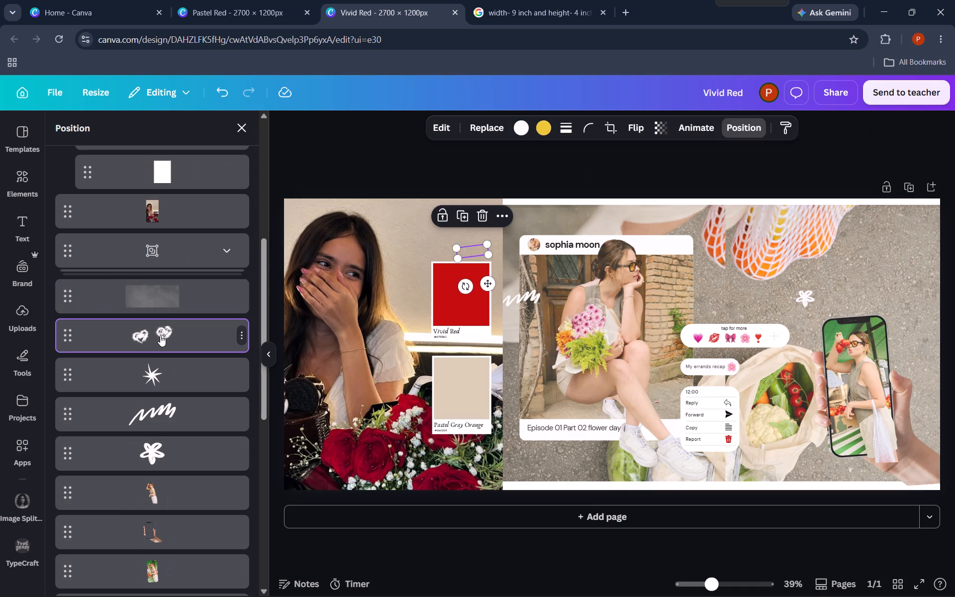
left_click(157, 377, "shift")
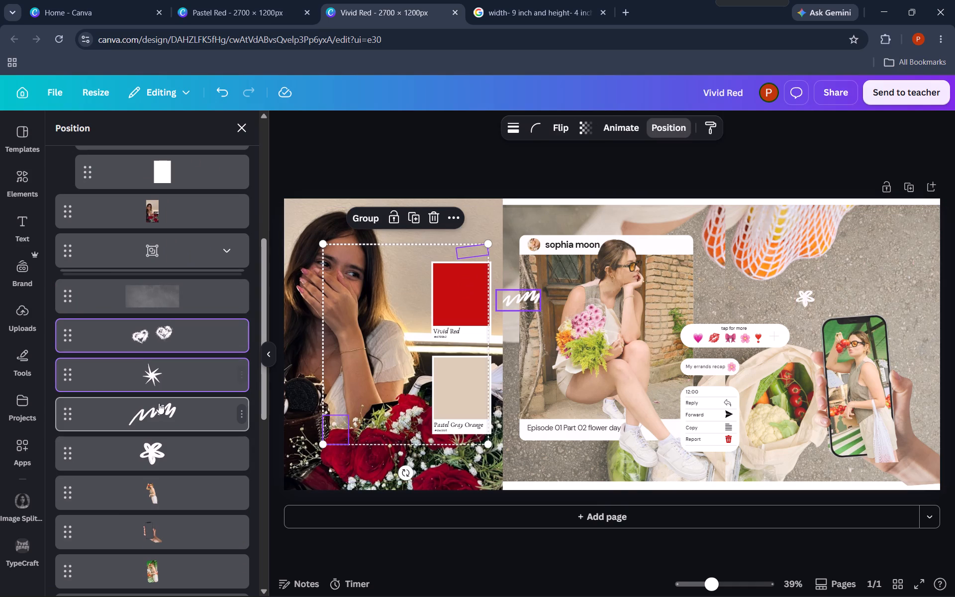
left_click(159, 404, "shift")
left_click(165, 451, "shift")
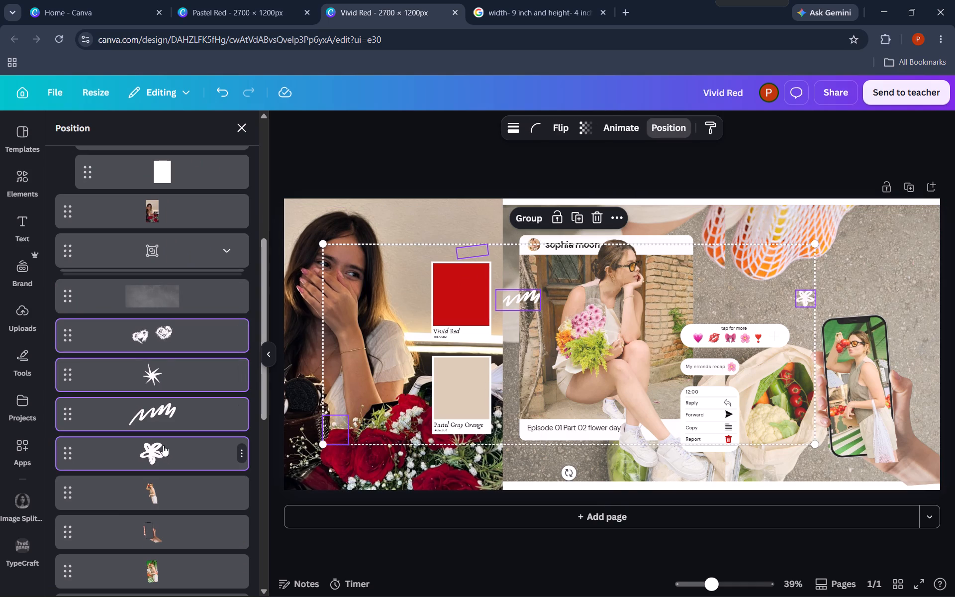
key("ctrl+c")
Paste the four doodles into the Pastel Red design and shift them together lower on the banner.
left_click(230, 0)
left_click(599, 386)
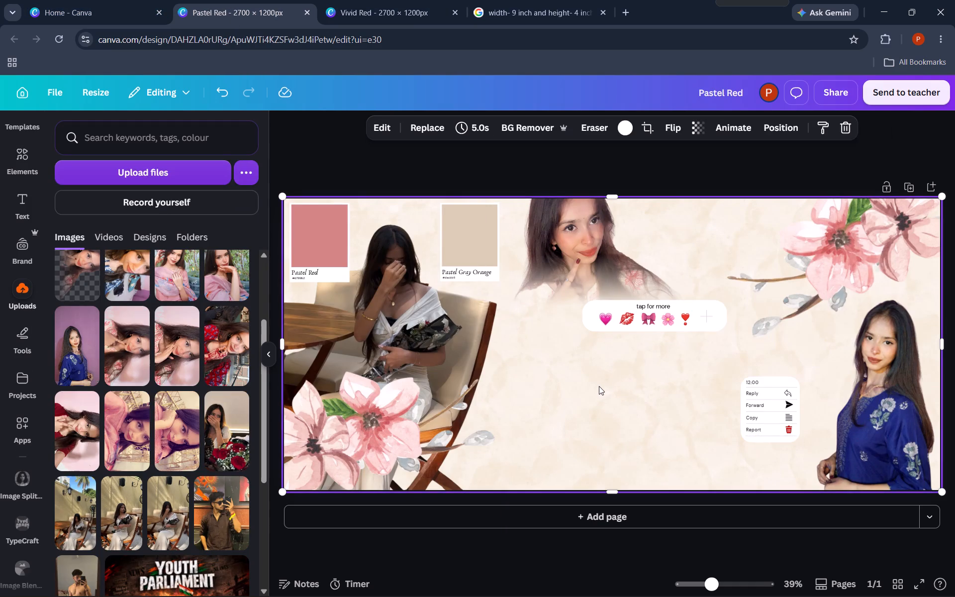
key("ctrl+v")
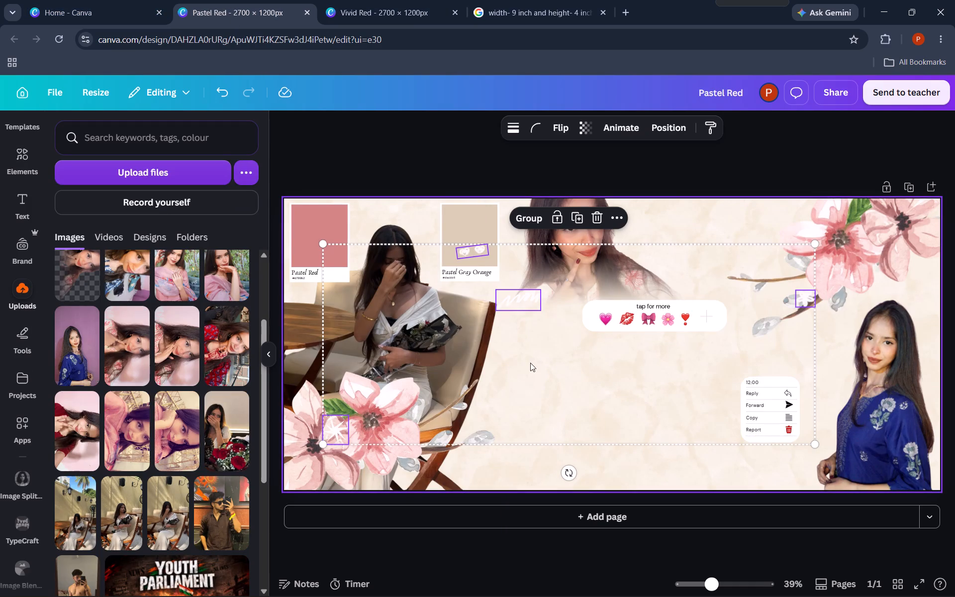
left_click_drag(530, 363, 559, 339)
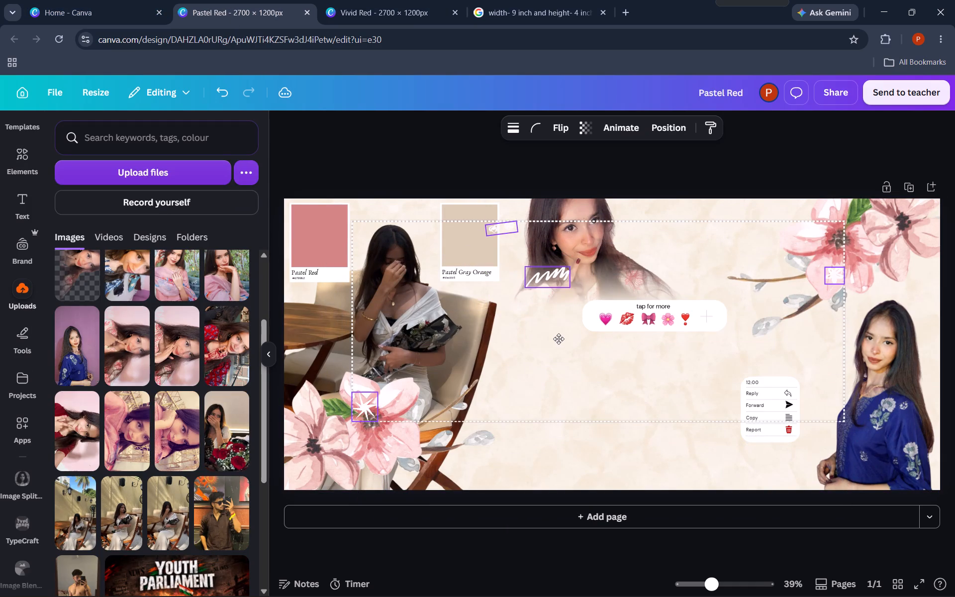
left_click_drag(559, 339, 527, 439)
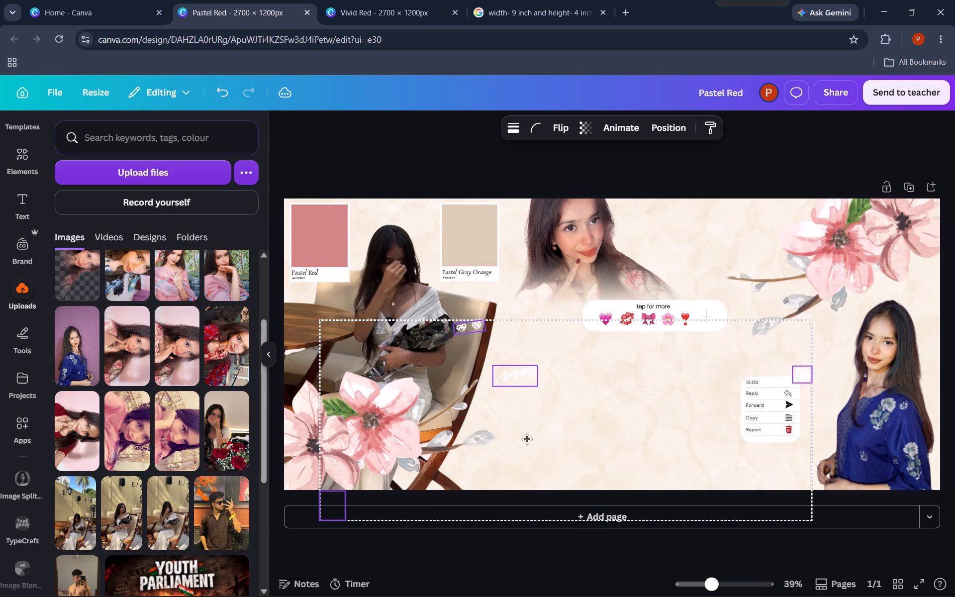
left_click_drag(527, 439, 524, 421)
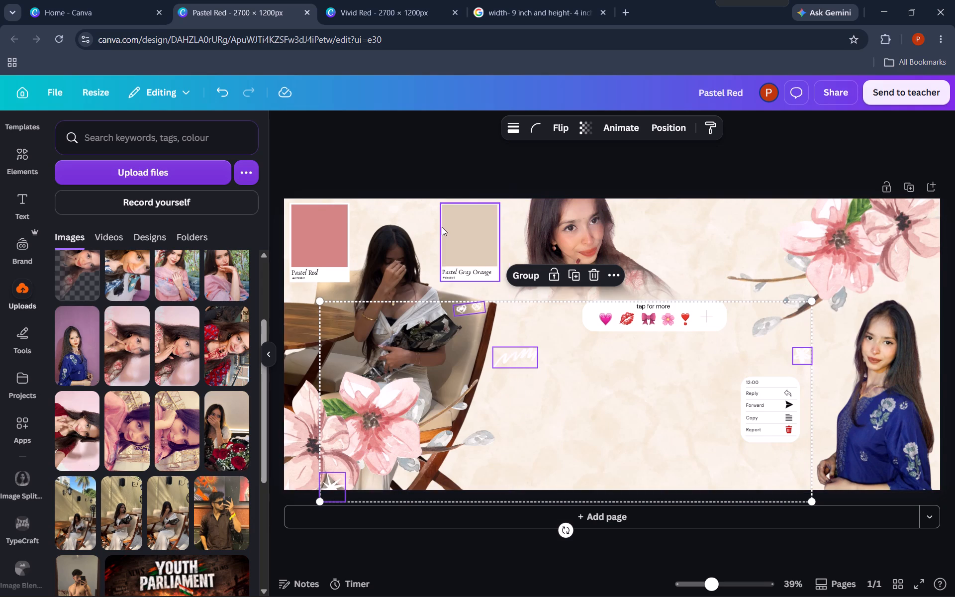
Recolour the starburst doodle with the design's pastel red and place it below the emoji bar, just left of the message menu.
left_click(417, 223)
left_click(324, 477)
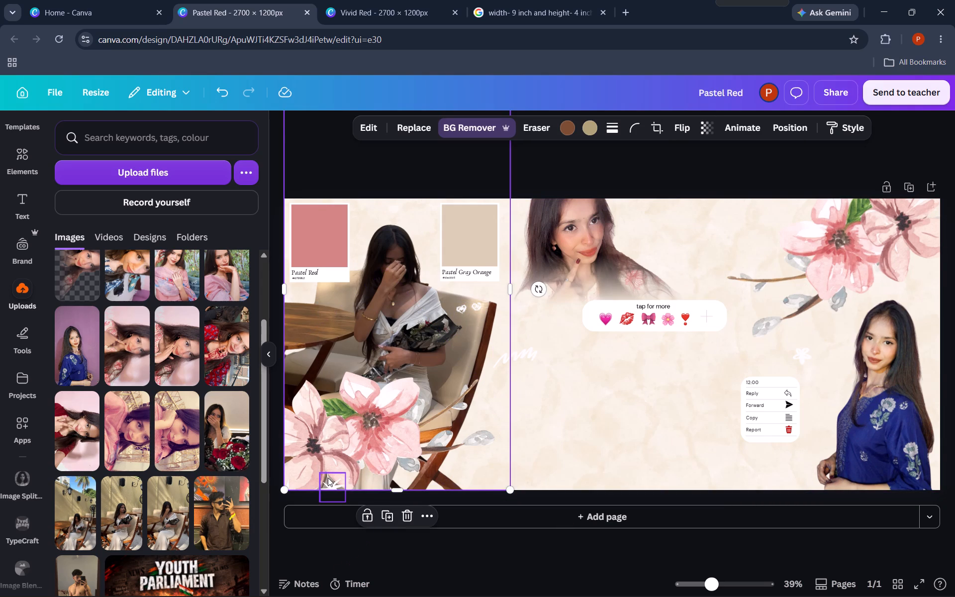
left_click(329, 480)
left_click_drag(331, 480, 492, 454)
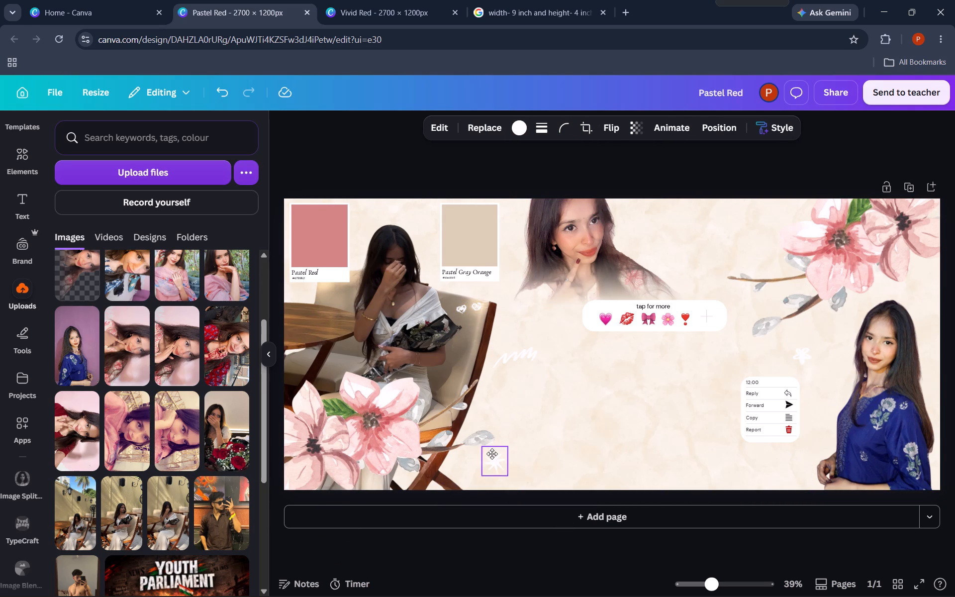
left_click_drag(492, 454, 476, 460)
left_click(520, 125)
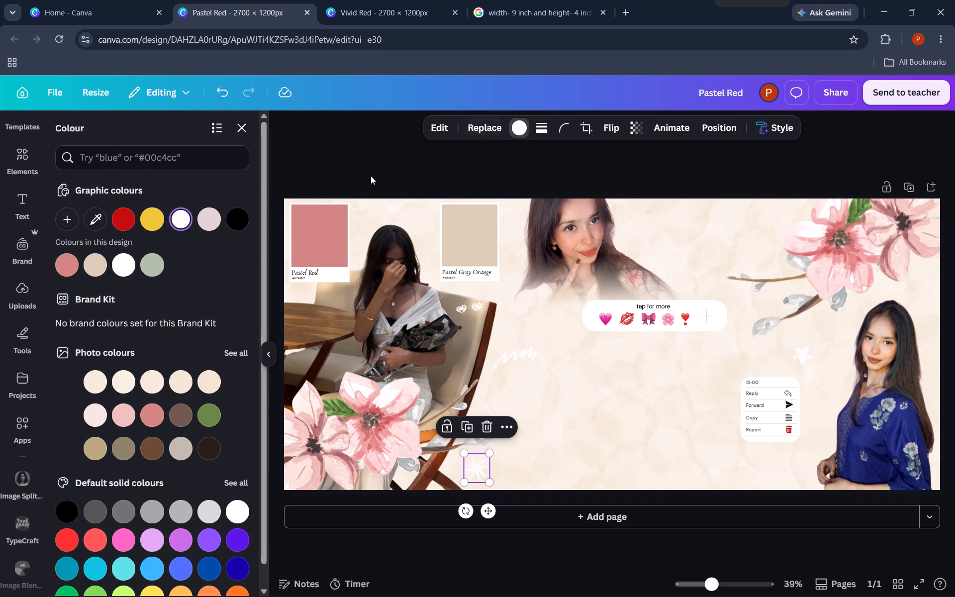
left_click(153, 222)
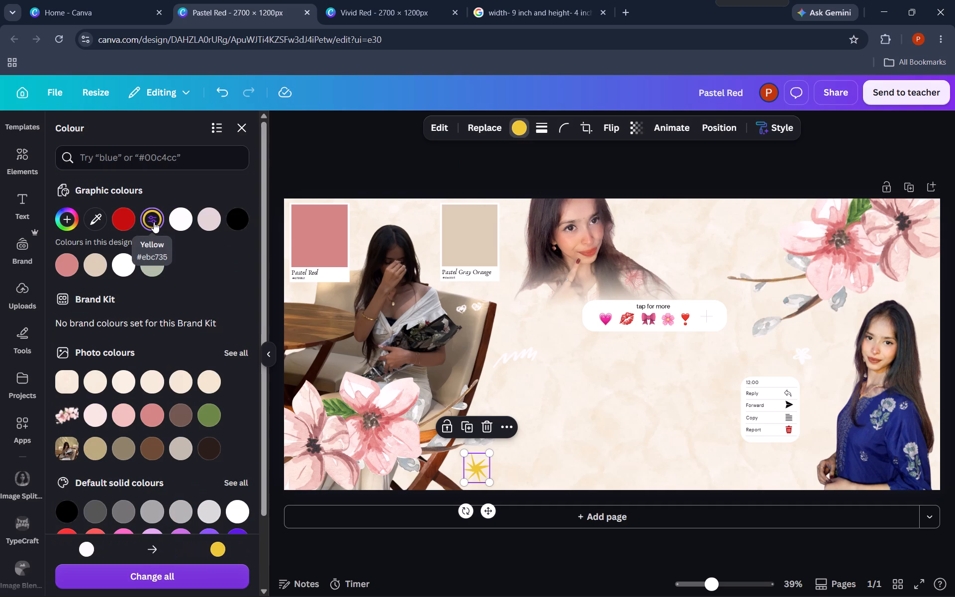
left_click(68, 264)
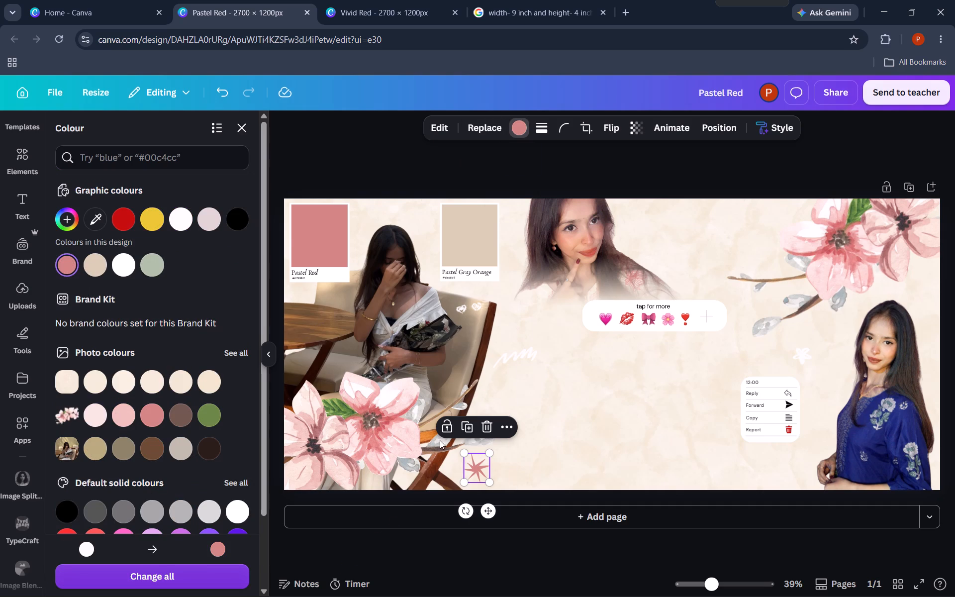
left_click_drag(473, 472, 661, 231)
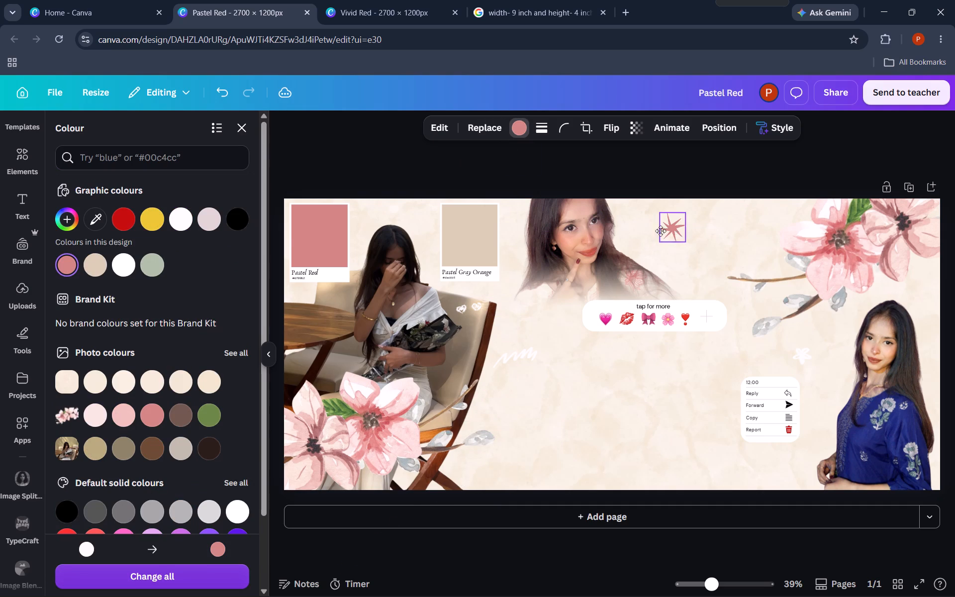
left_click_drag(661, 231, 753, 366)
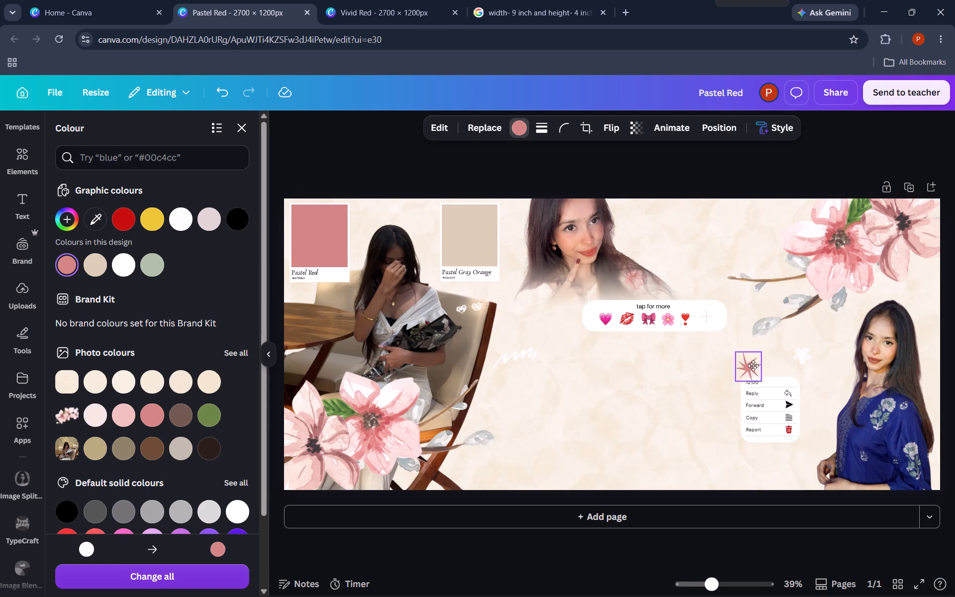
left_click_drag(753, 366, 712, 370)
Recolour the flower doodle pastel red and place it just right of the faded portrait, above the emoji bar.
left_click(800, 357)
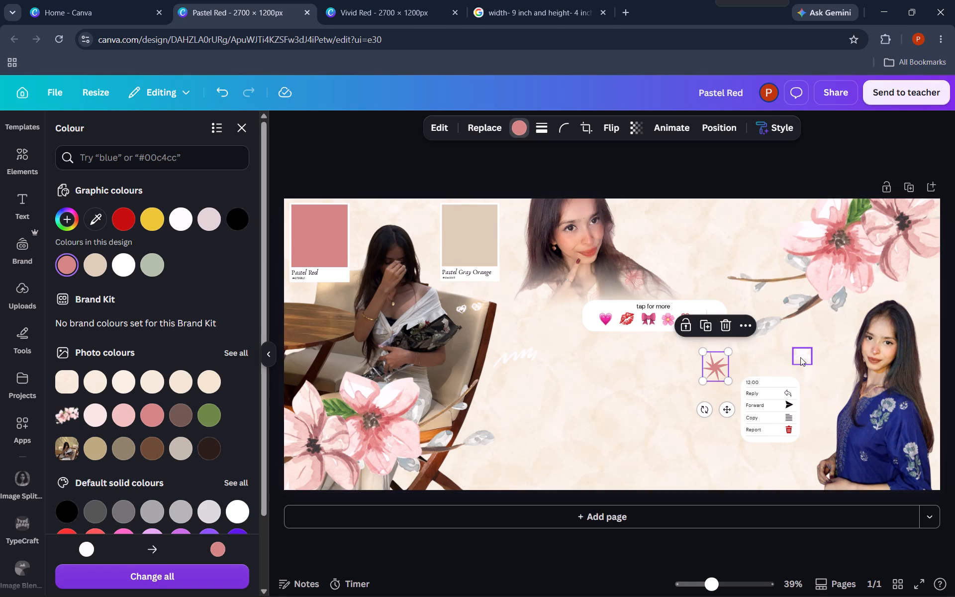
left_click(69, 265)
left_click_drag(803, 355, 698, 238)
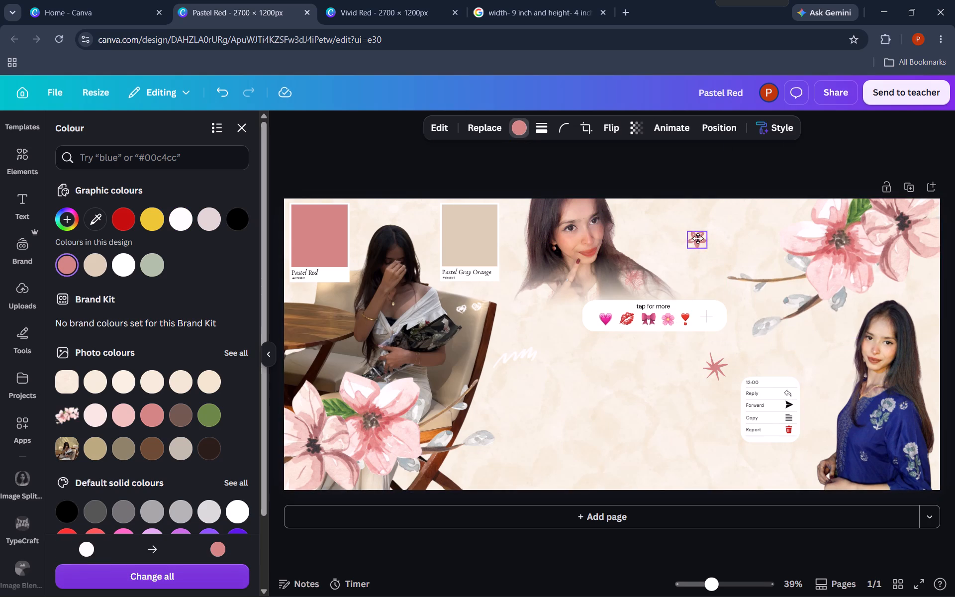
left_click_drag(698, 238, 691, 227)
Recolour the scribble doodle pastel red and place it near the banner's bottom edge, beside the chair legs.
left_click(527, 351)
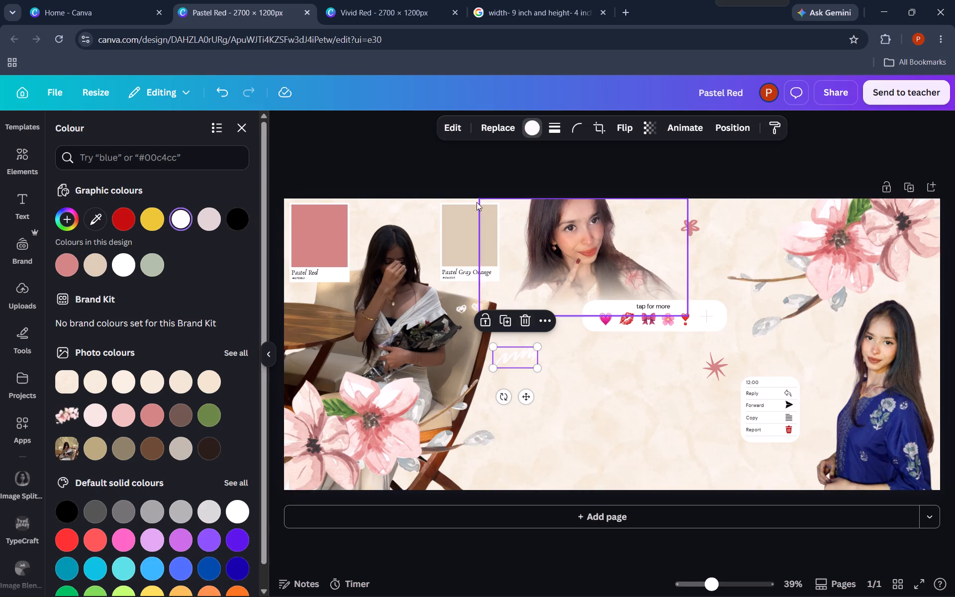
left_click(63, 264)
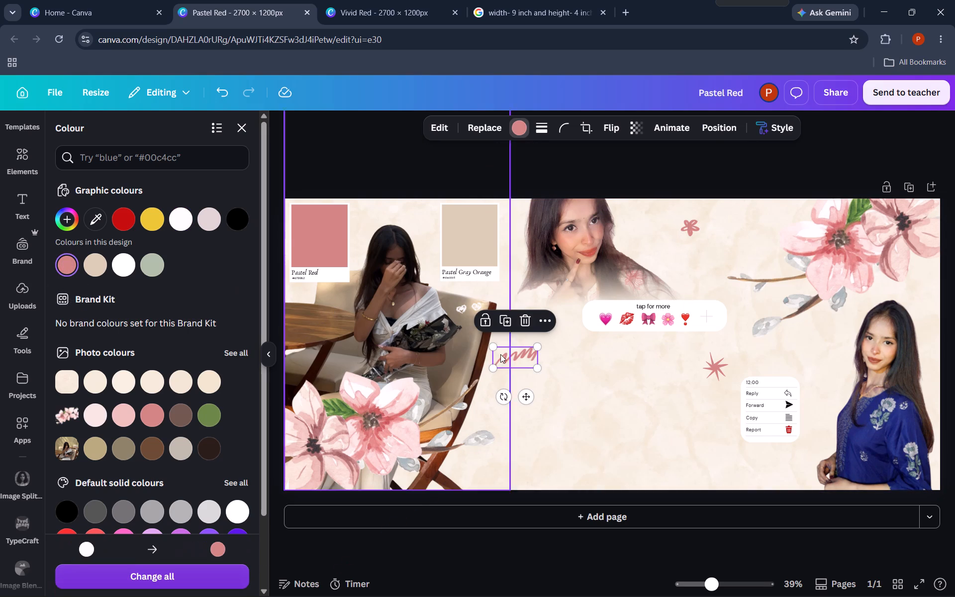
left_click_drag(522, 356, 488, 466)
Change the hearts doodle's white to pastel red and place it above the message menu, next to the blue-top cut-out.
left_click(468, 309)
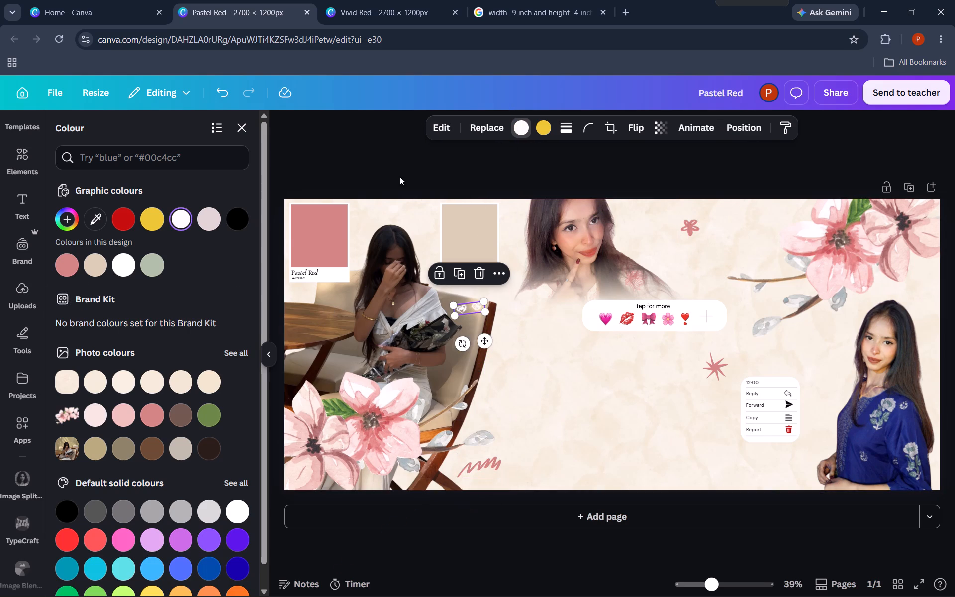
left_click(516, 127)
left_click(507, 125)
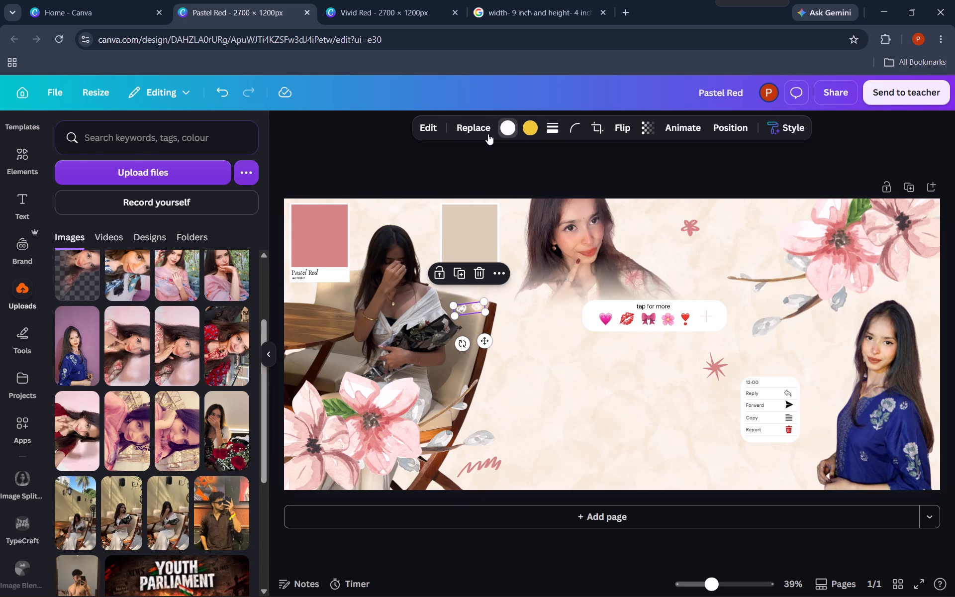
left_click(160, 210)
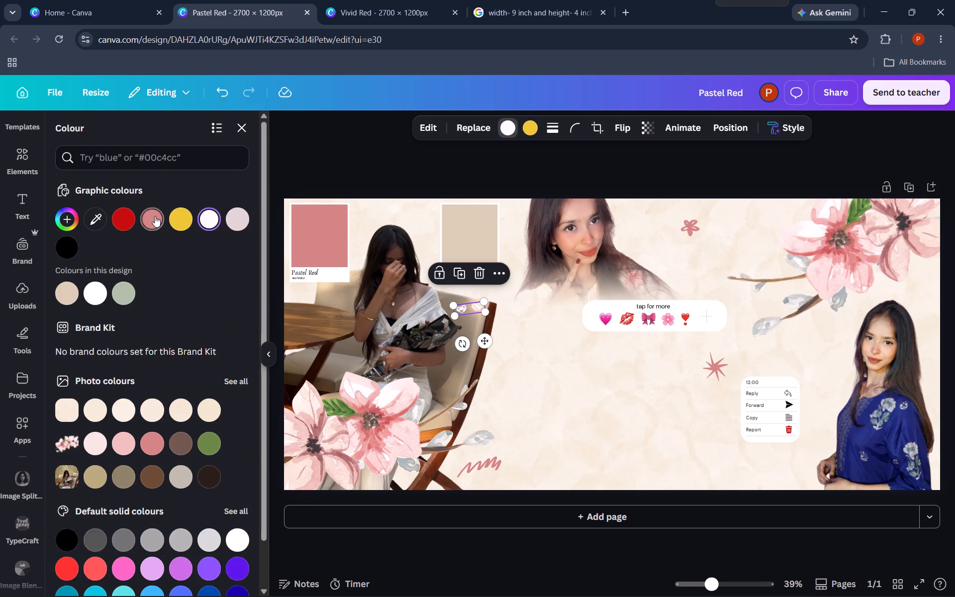
left_click(155, 216)
left_click_drag(487, 346, 621, 340)
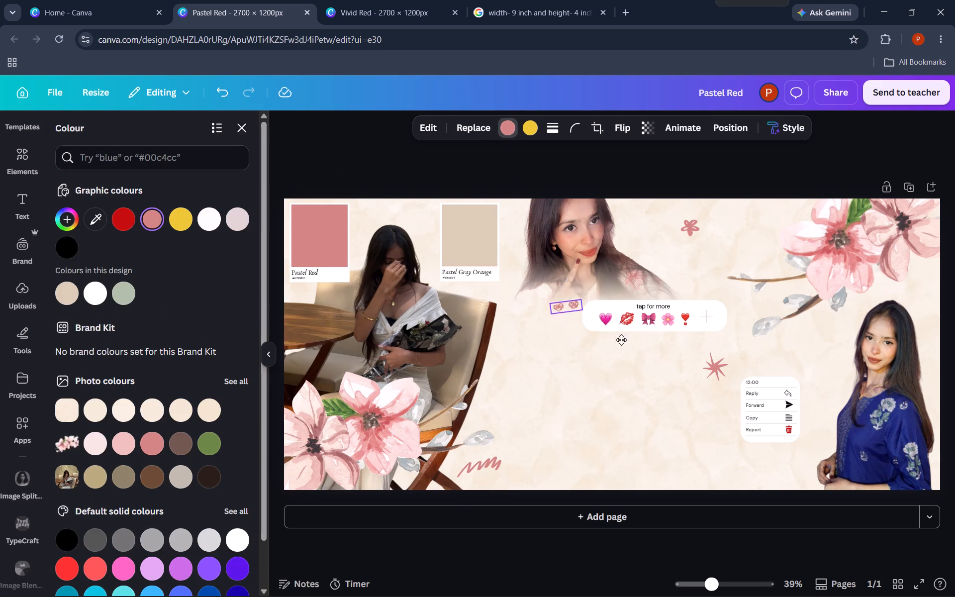
left_click_drag(621, 340, 837, 391)
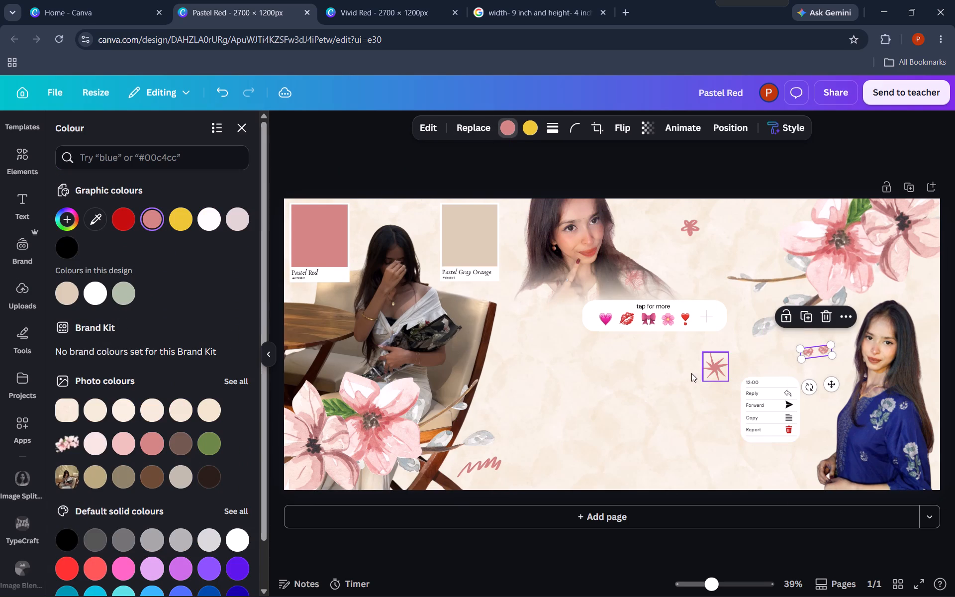
Move the starburst doodle slightly down and left, farther from the message menu.
left_click(710, 368)
left_click_drag(711, 368, 698, 381)
Look through the uploaded images for another portrait to add to the banner.
scroll(161, 466, "down", 3)
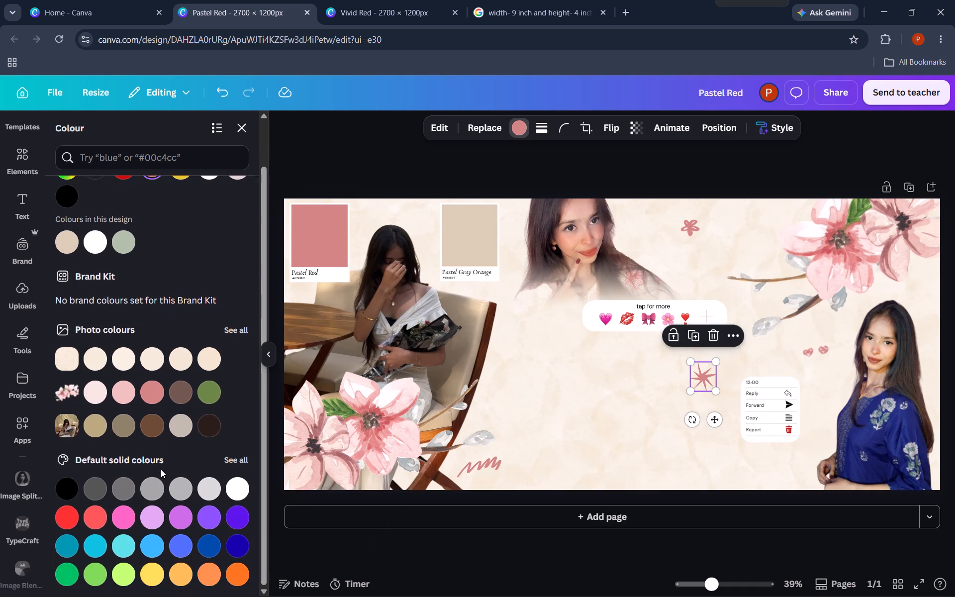
scroll(161, 469, "down", 1)
scroll(171, 361, "up", 1)
left_click(24, 284)
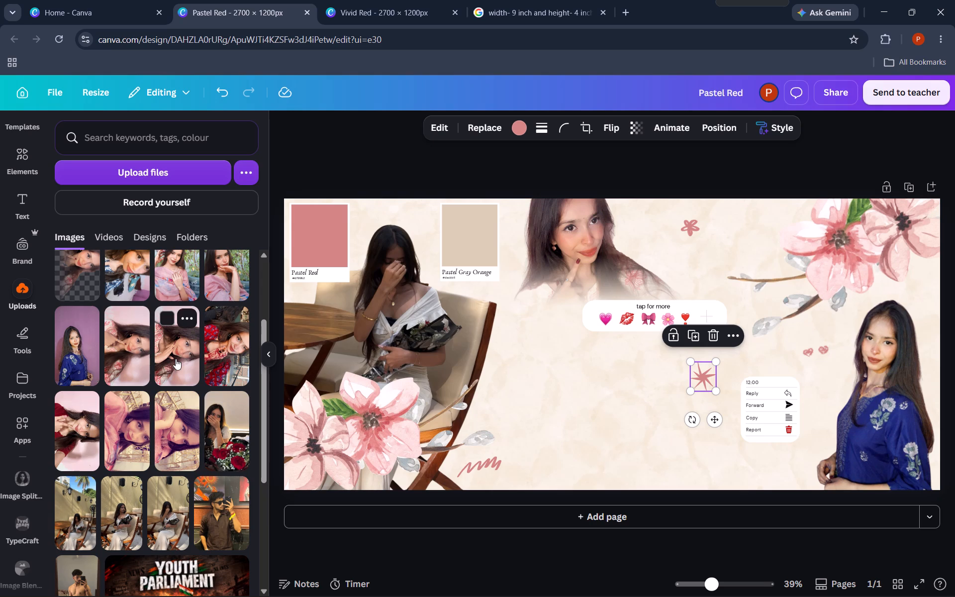
scroll(183, 366, "up", 1)
scroll(218, 325, "up", 1)
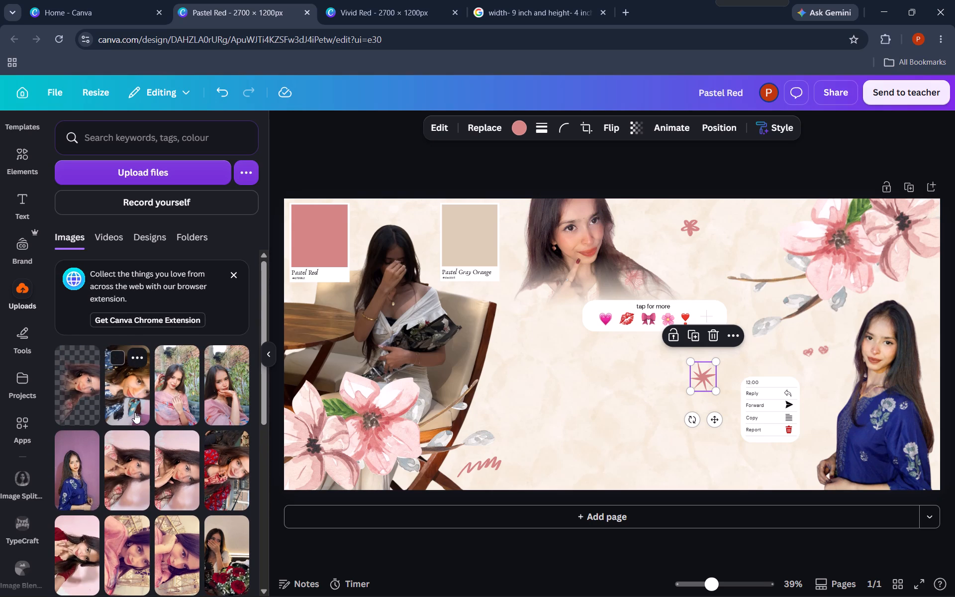
scroll(135, 412, "down", 2)
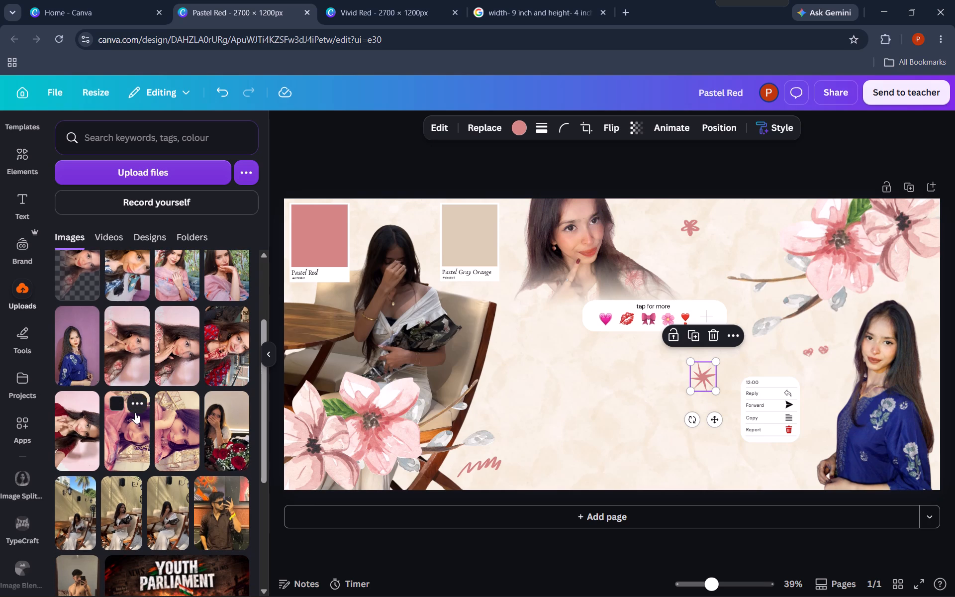
scroll(135, 412, "down", 1)
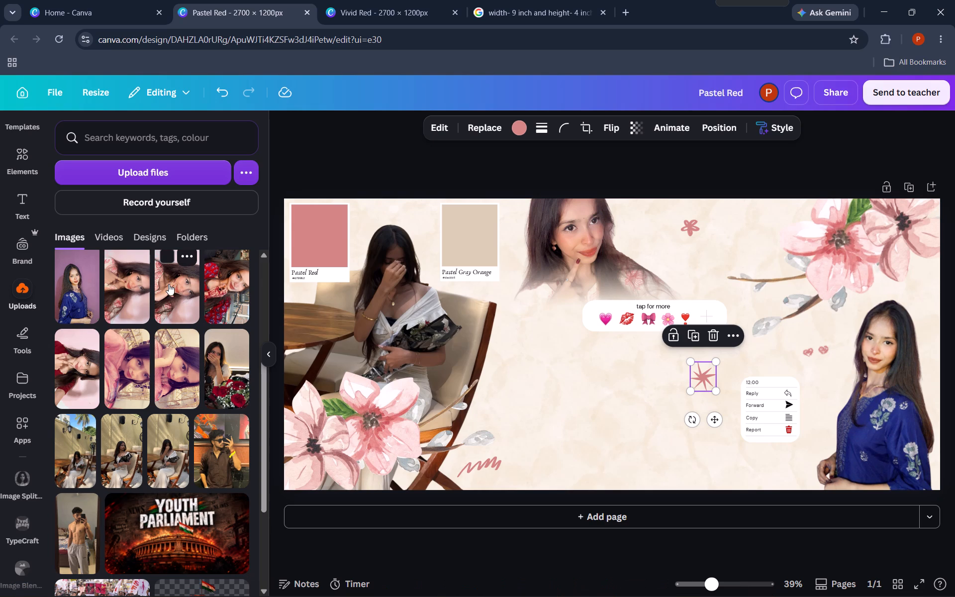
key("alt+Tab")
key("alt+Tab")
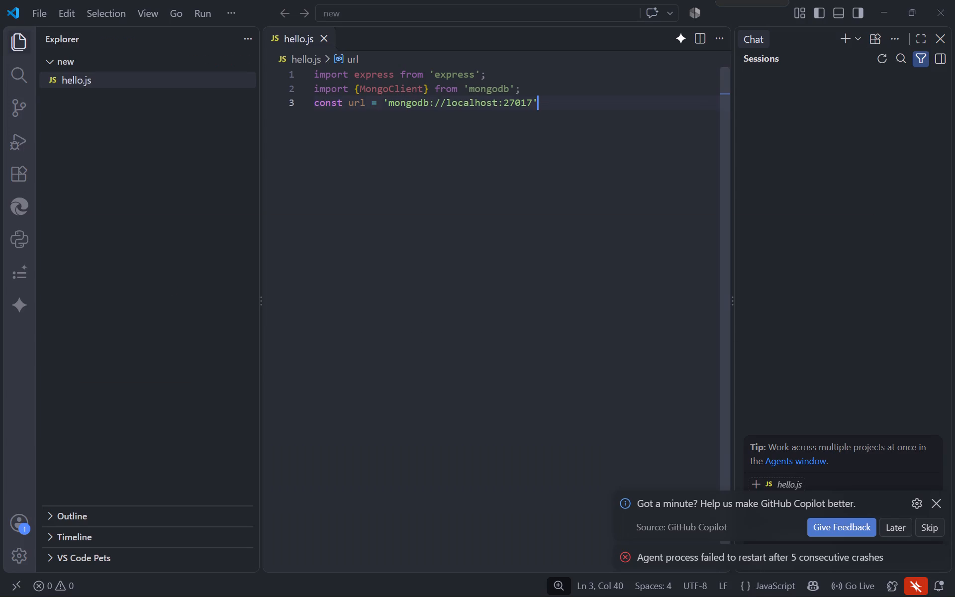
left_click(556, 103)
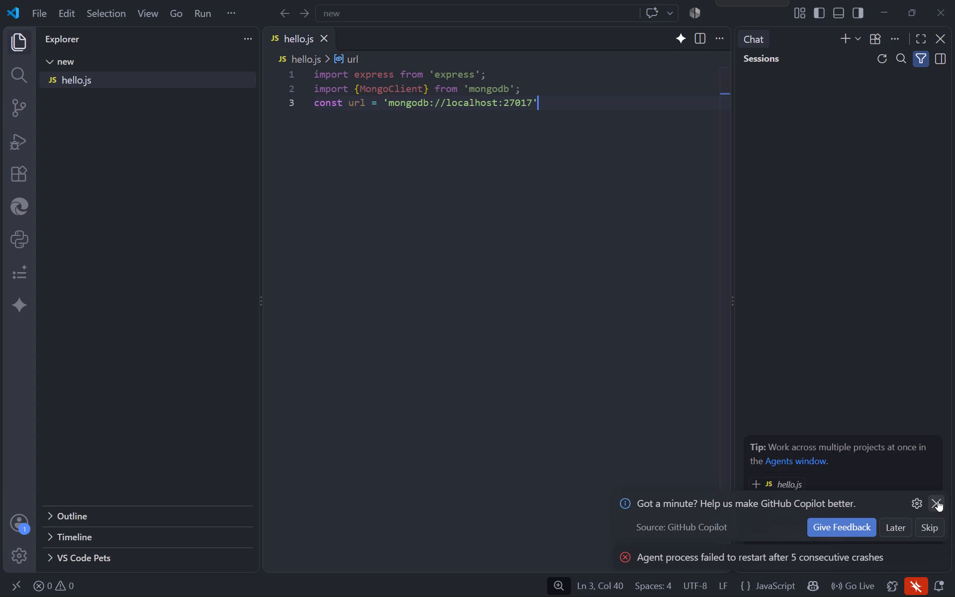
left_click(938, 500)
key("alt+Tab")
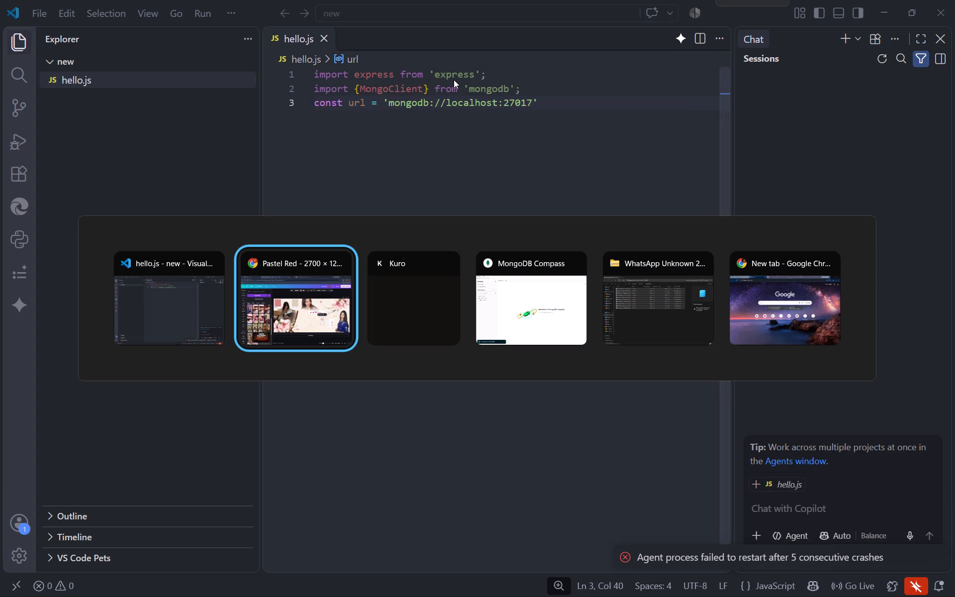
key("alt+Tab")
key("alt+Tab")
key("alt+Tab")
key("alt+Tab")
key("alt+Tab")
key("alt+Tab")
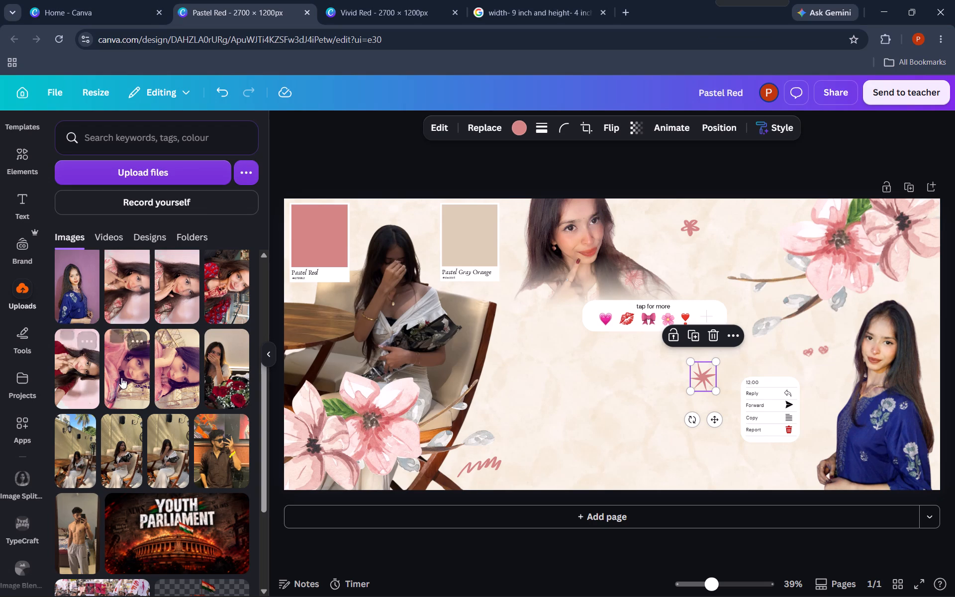
Add the uploaded pink-top, chin-on-hand portrait, rotate it upright, remove its background and seat it on the banner's bottom edge near the centre.
left_click(176, 383)
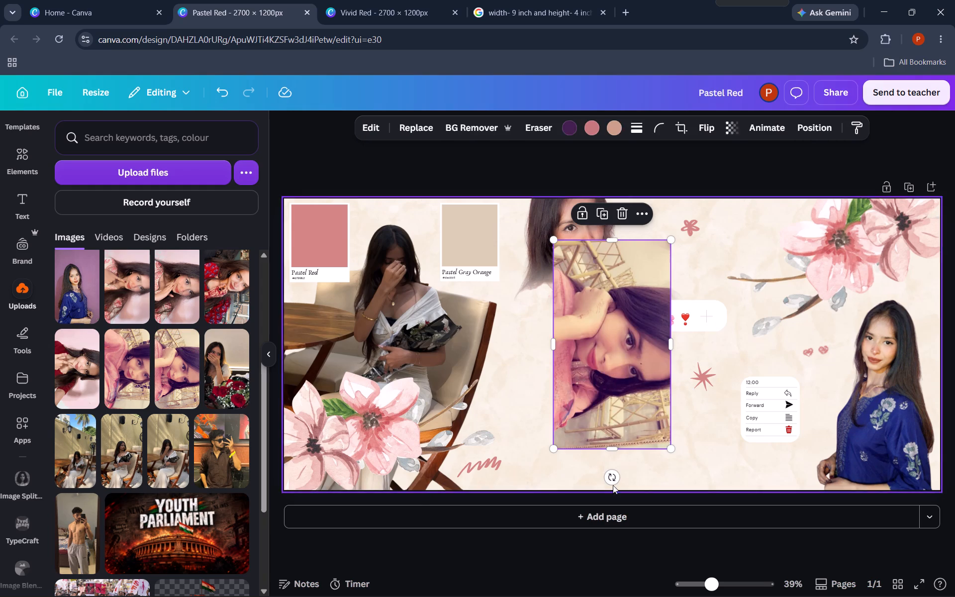
left_click_drag(614, 481, 727, 342)
left_click(451, 126)
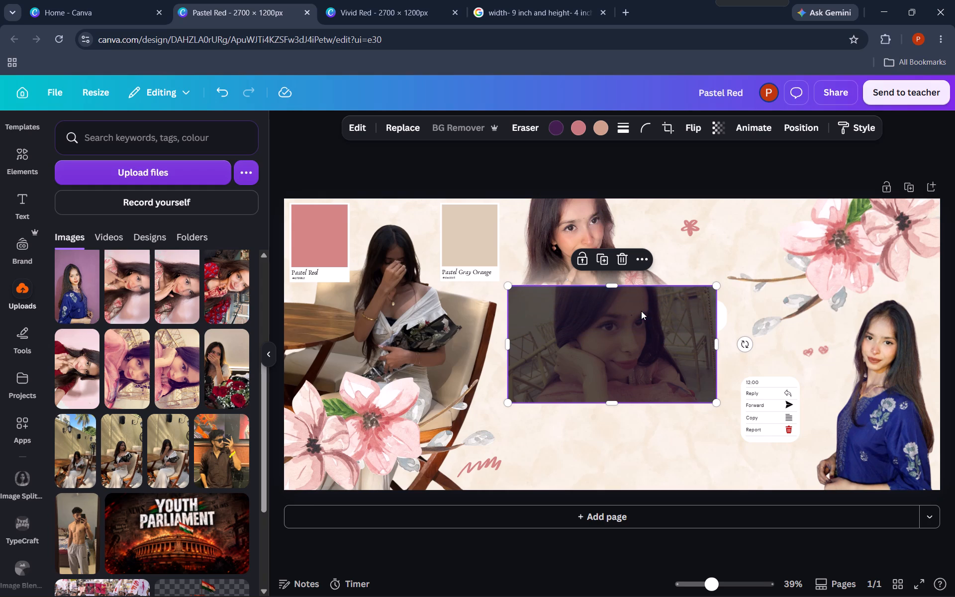
left_click_drag(617, 332, 591, 410)
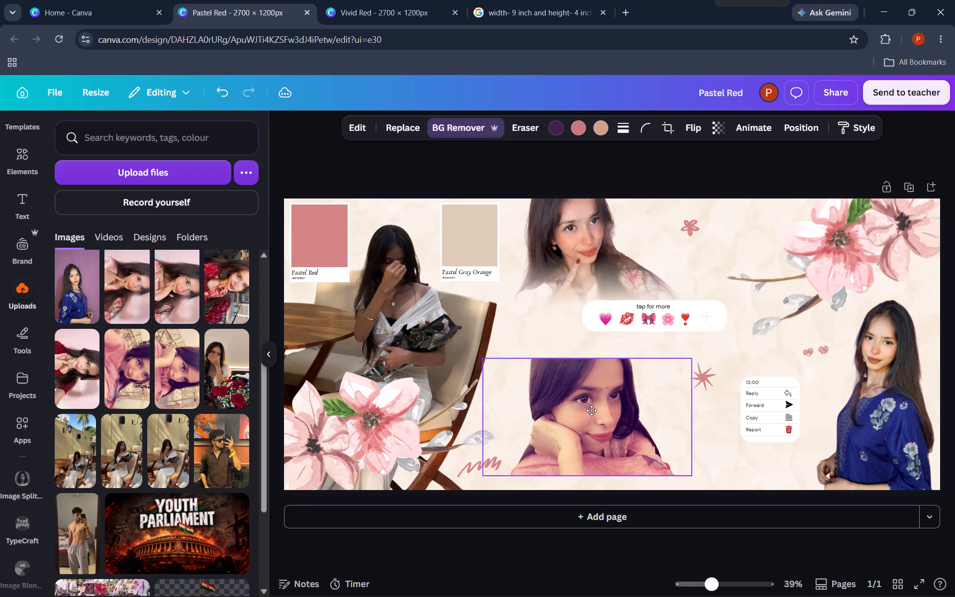
left_click_drag(591, 410, 578, 418)
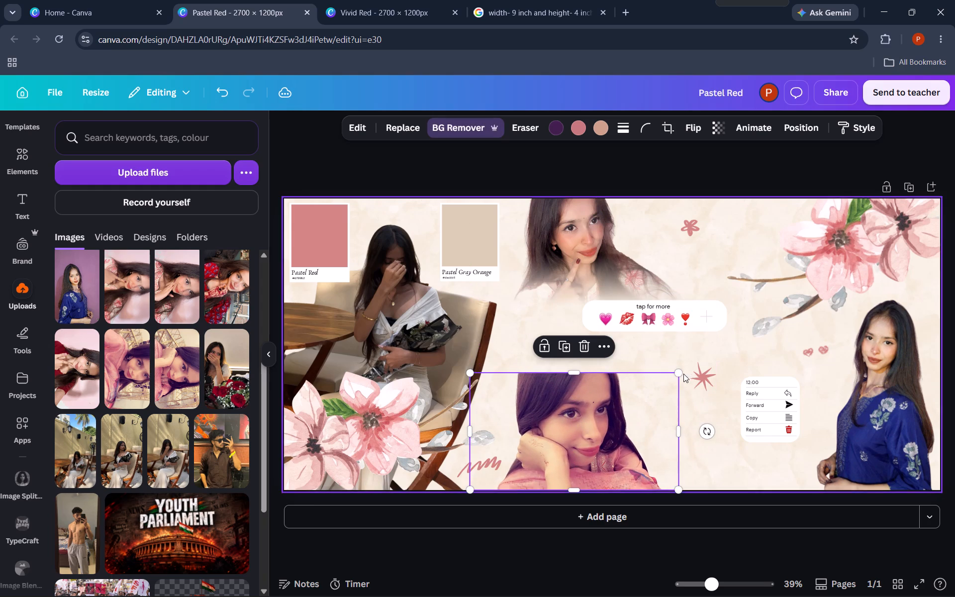
Move the "tap for more" emoji bar onto the top of the chin-on-hand portrait, covering its cropped head, and bring it forward.
left_click(675, 319)
left_click_drag(670, 313, 574, 366)
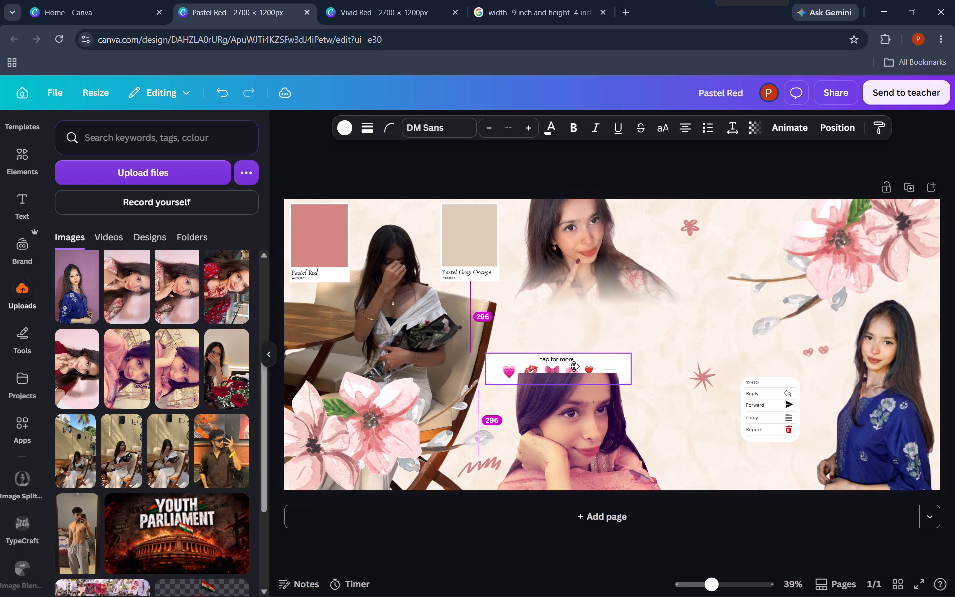
left_click_drag(574, 366, 578, 363)
key("ctrl+bracketright")
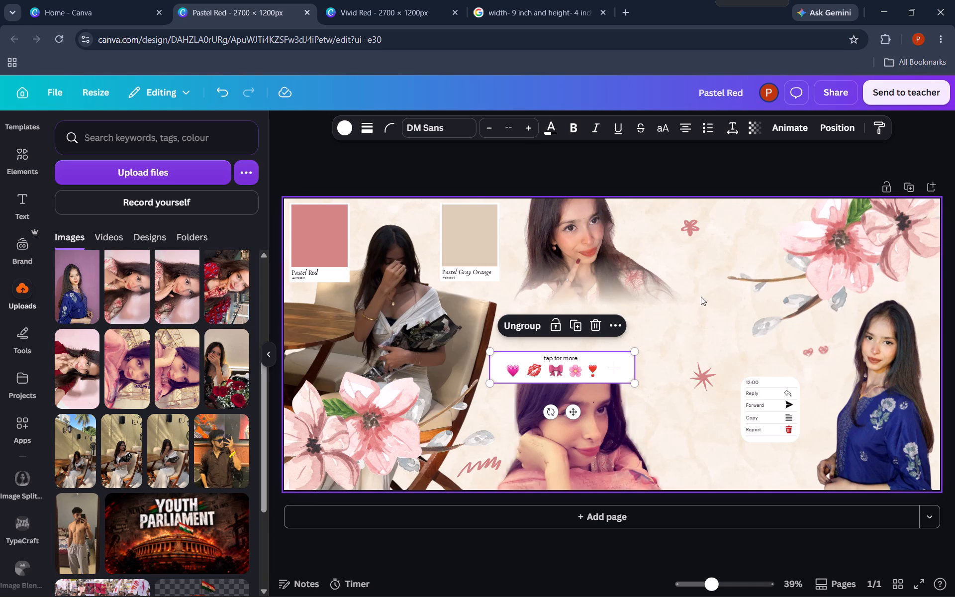
left_click(639, 179)
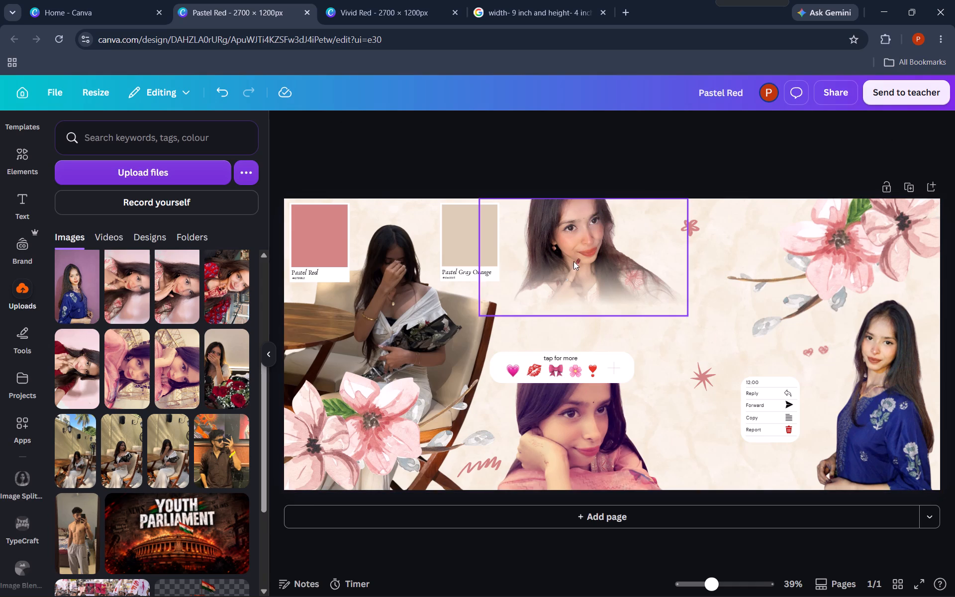
left_click(570, 367)
left_click_drag(572, 366, 566, 362)
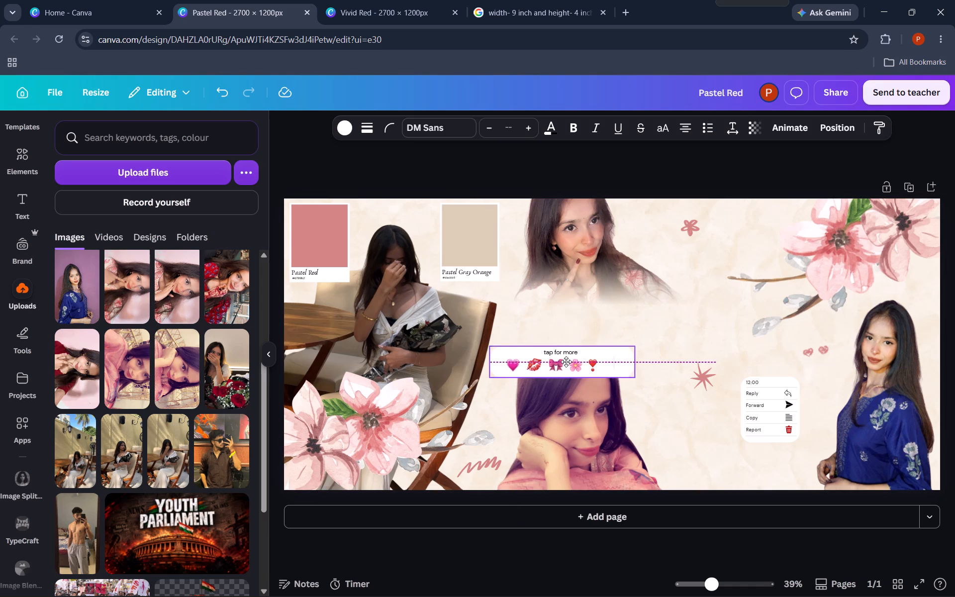
left_click_drag(566, 362, 561, 361)
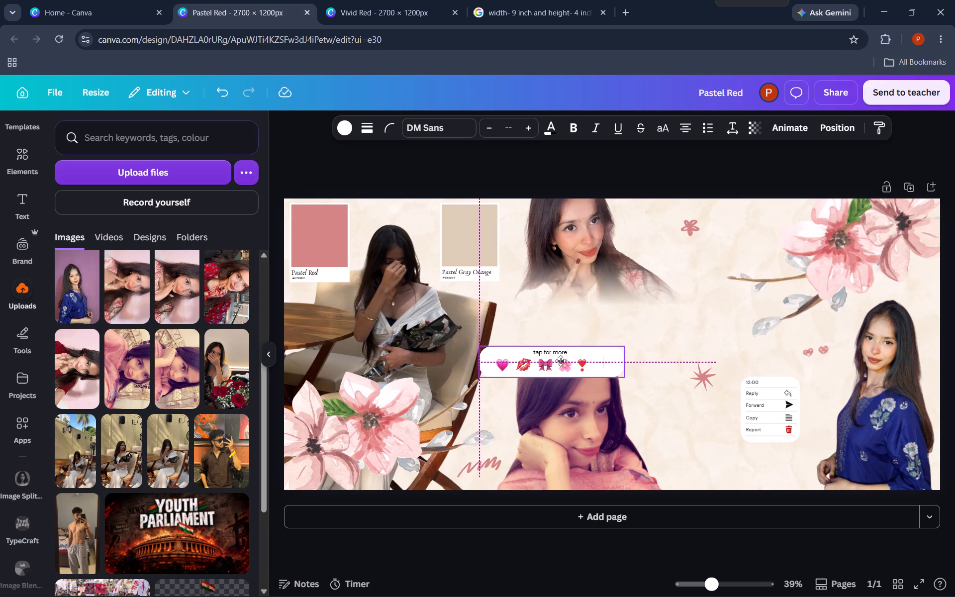
left_click_drag(561, 361, 559, 361)
left_click(552, 171)
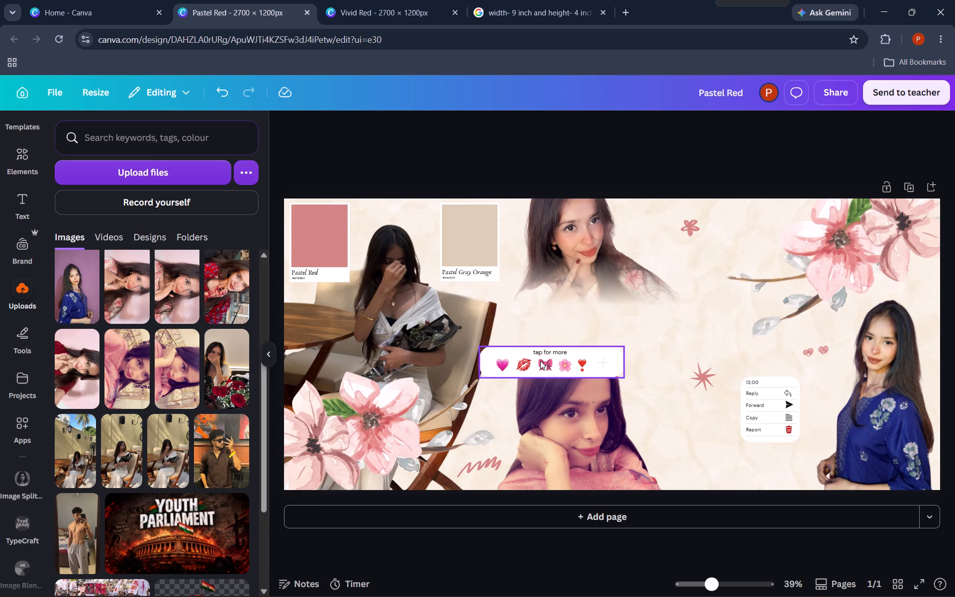
double_click(540, 361)
left_click(537, 163)
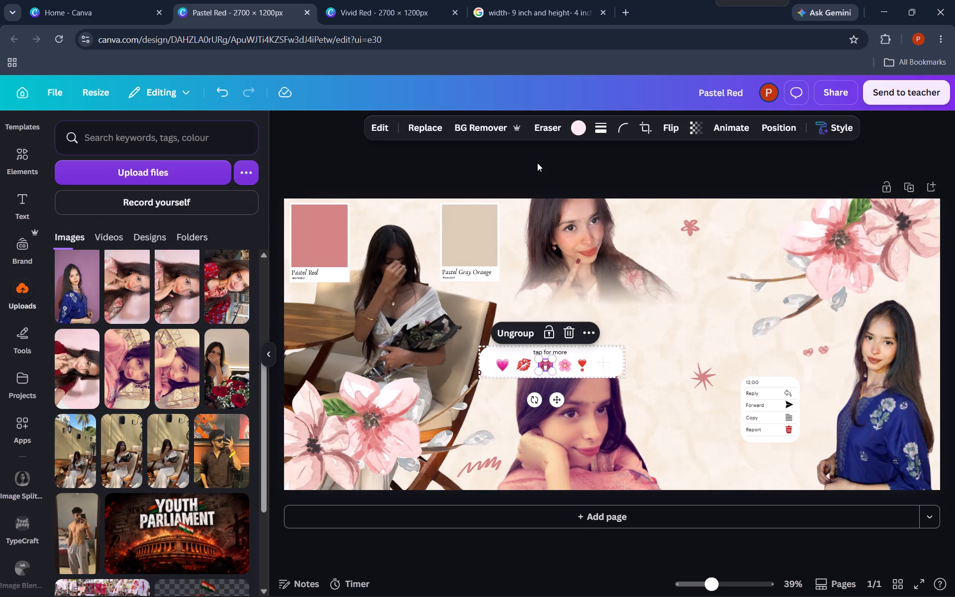
left_click(537, 163)
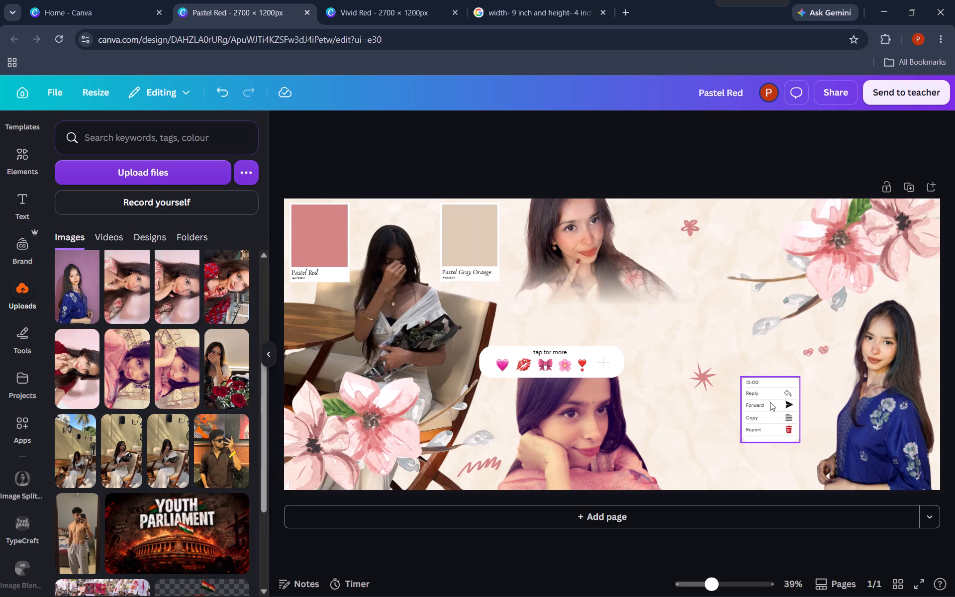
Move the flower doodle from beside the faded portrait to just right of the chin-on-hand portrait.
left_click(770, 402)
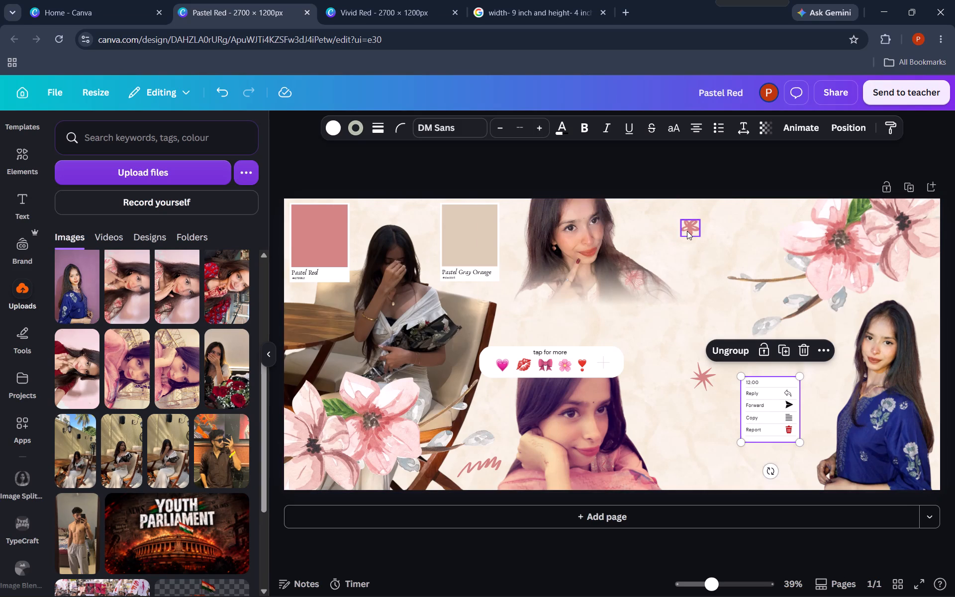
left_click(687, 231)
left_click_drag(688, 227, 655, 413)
Move the message menu to the banner's top edge, between the faded portrait and the corner blossoms.
left_click(764, 401)
left_click_drag(767, 402, 722, 277)
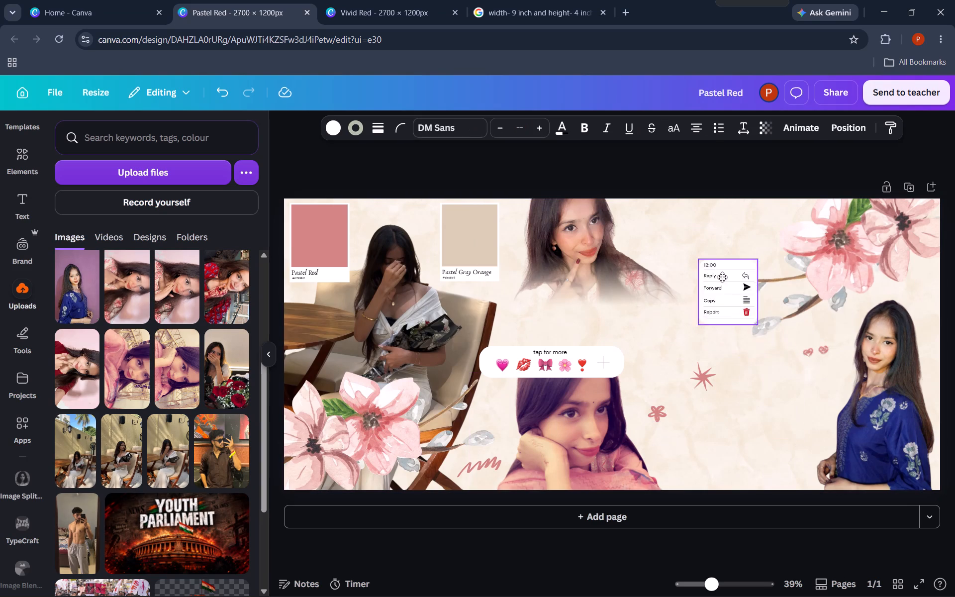
left_click_drag(722, 277, 686, 233)
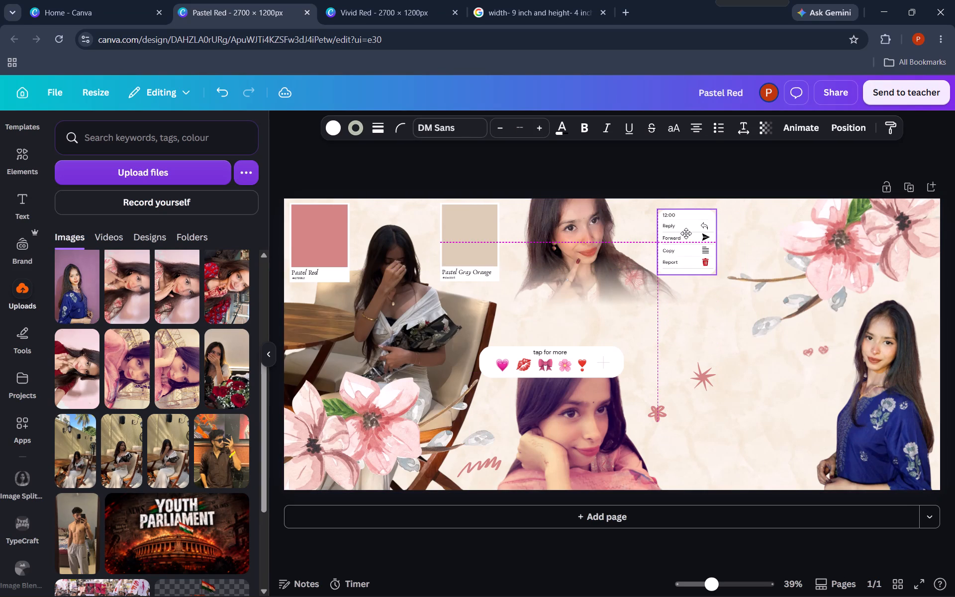
left_click_drag(686, 233, 692, 232)
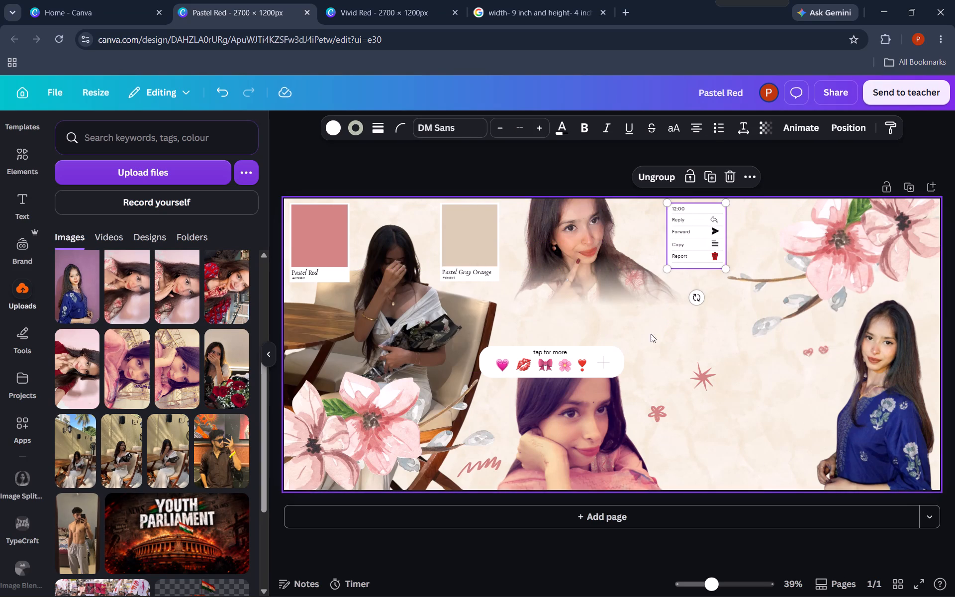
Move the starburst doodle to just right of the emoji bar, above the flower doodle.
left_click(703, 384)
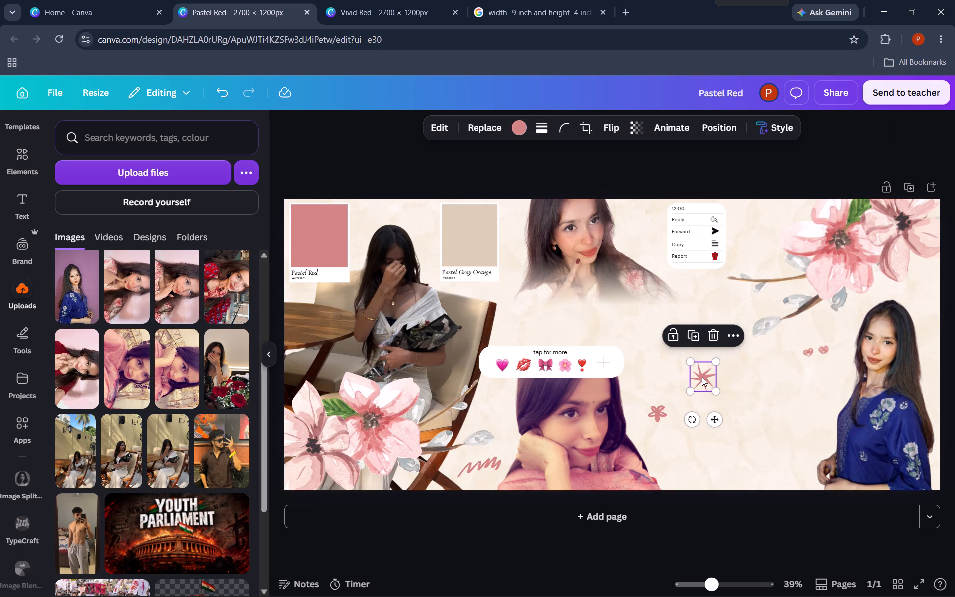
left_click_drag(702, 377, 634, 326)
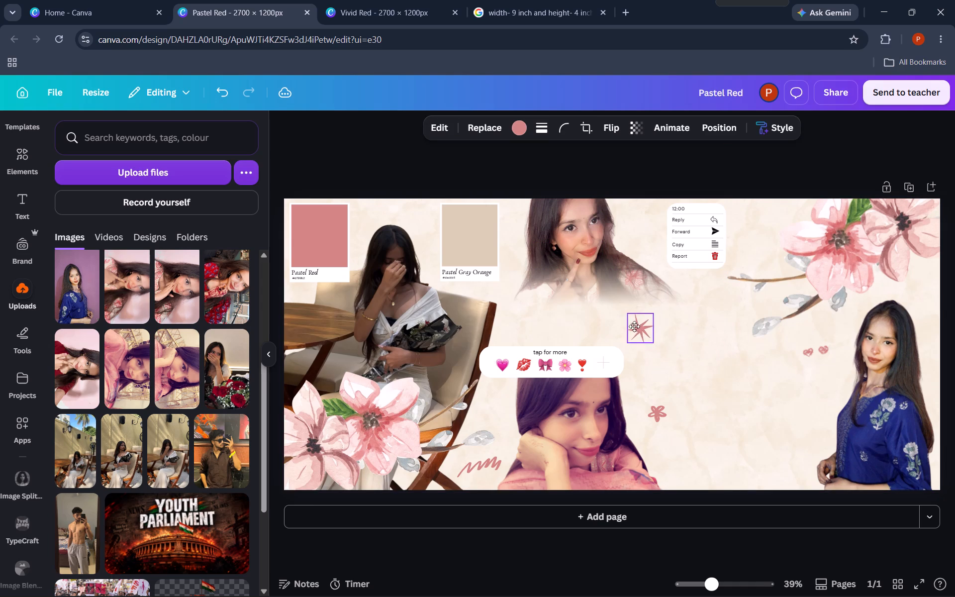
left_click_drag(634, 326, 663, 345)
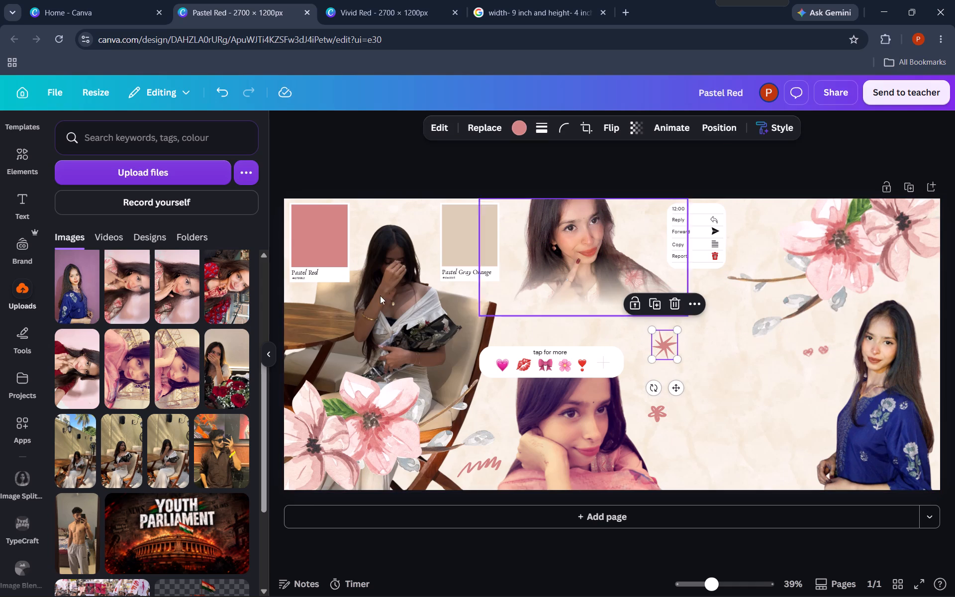
Move the starburst doodle up onto the faded portrait's sleeve, near its lower right edge.
scroll(136, 437, "up", 5)
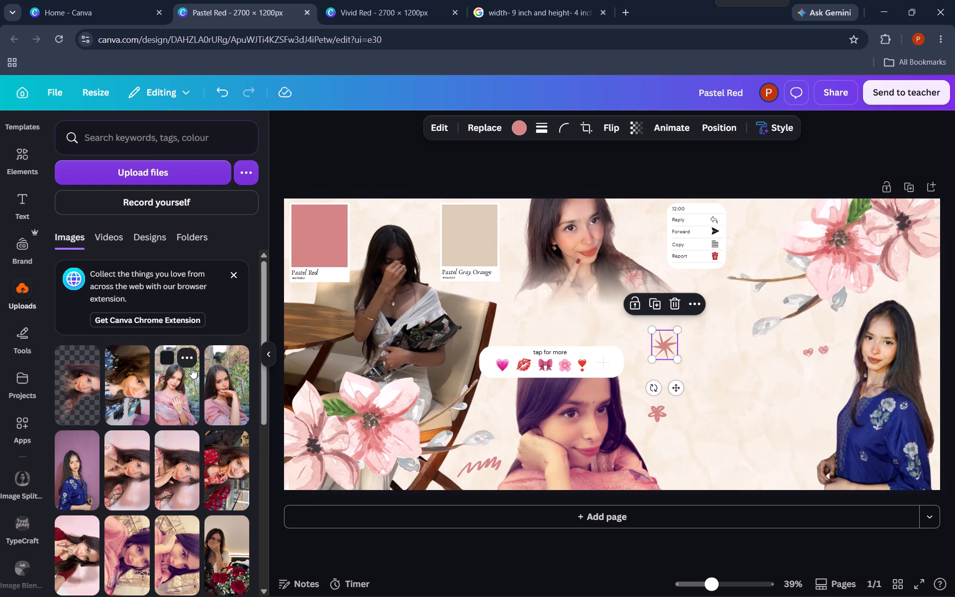
left_click(600, 432)
left_click(668, 341)
left_click_drag(666, 343, 631, 279)
Shift the chin-on-hand portrait right along the banner's bottom edge, away from the scribble doodle.
left_click(607, 420)
left_click_drag(607, 420, 685, 420)
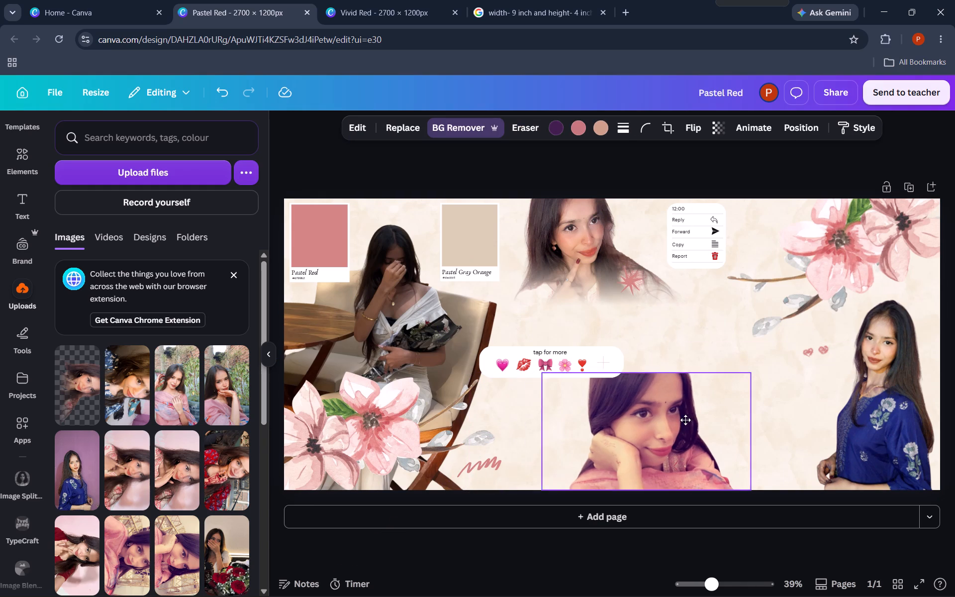
left_click_drag(685, 420, 676, 420)
Move the emoji bar right so it again covers the top of the chin-on-hand portrait's head.
left_click(543, 354)
left_click_drag(544, 353, 546, 353)
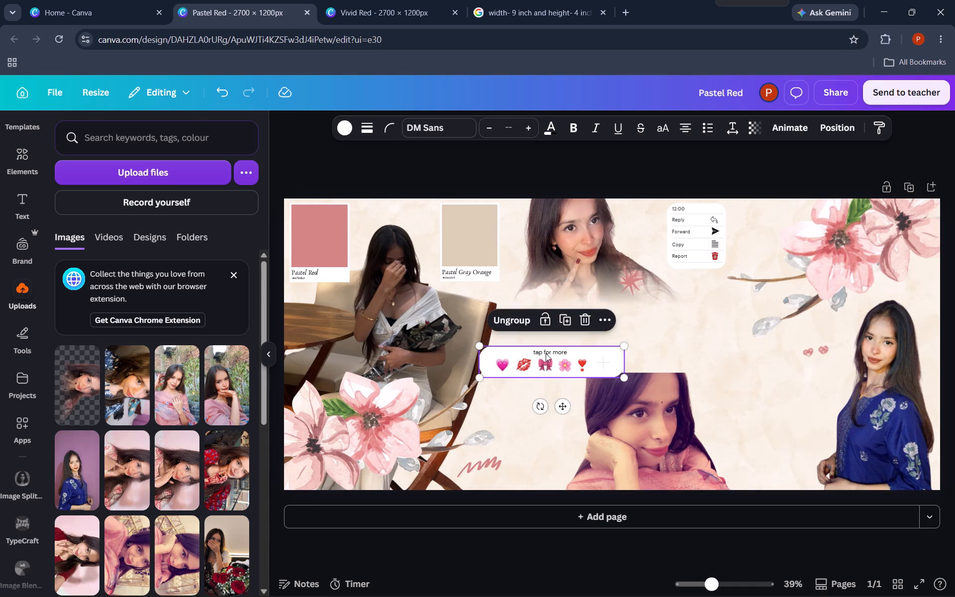
left_click_drag(546, 353, 616, 355)
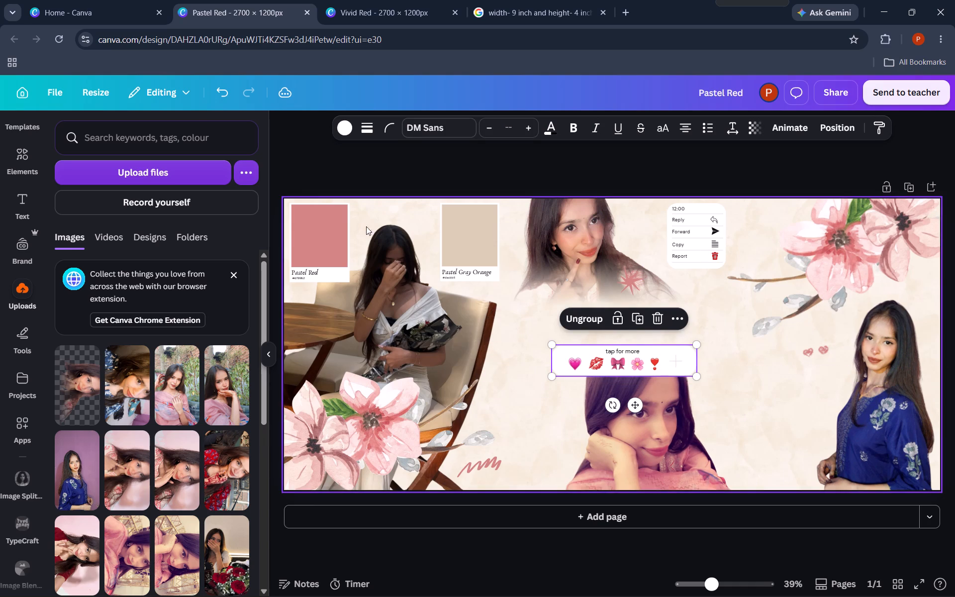
Pick the flower doodle from the layers and move it out to just left of the chin-on-hand portrait, below the emoji bar's left end.
left_click(827, 131)
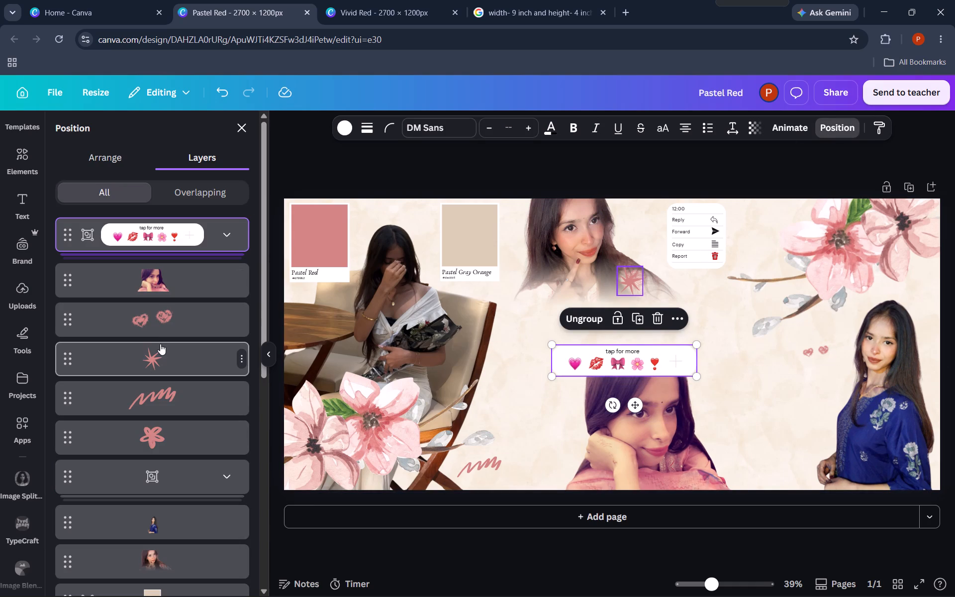
left_click(157, 349)
left_click(152, 404)
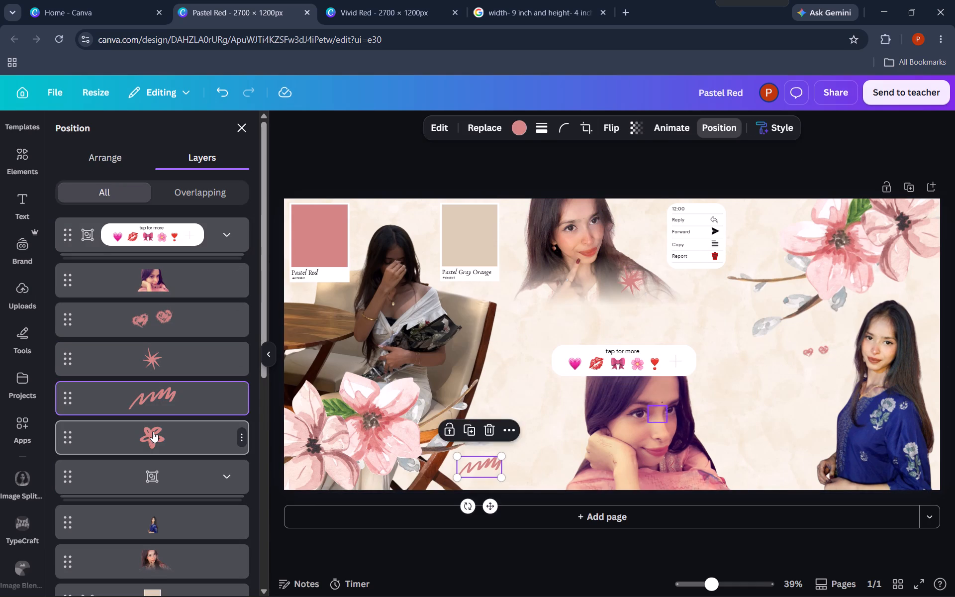
left_click(153, 431)
left_click_drag(668, 454, 535, 422)
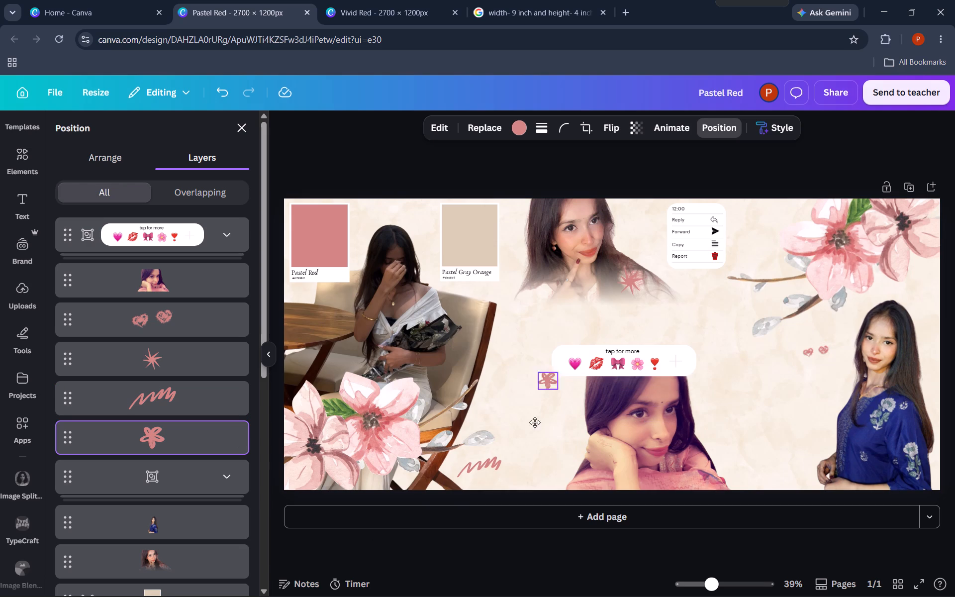
left_click_drag(535, 422, 538, 431)
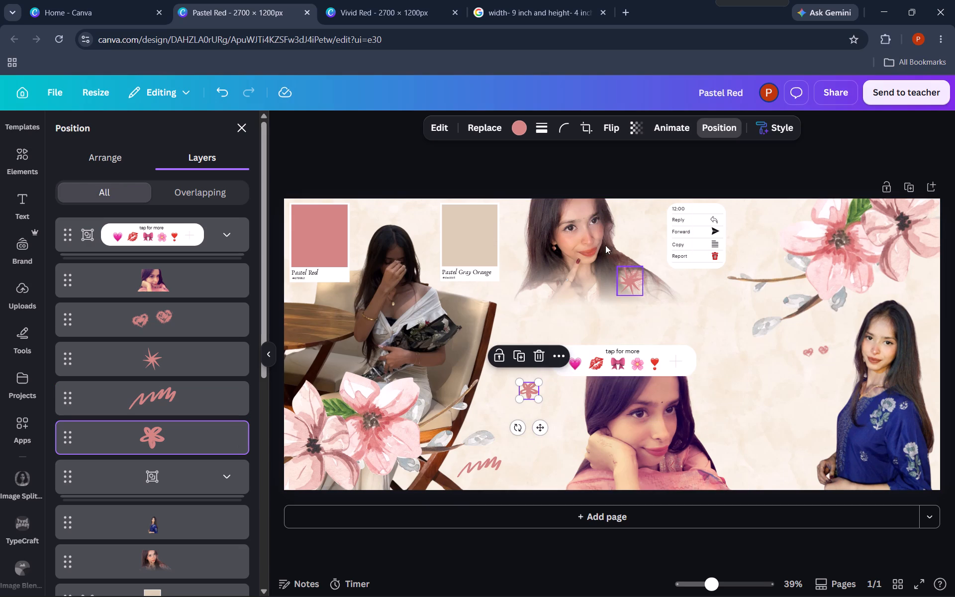
left_click(548, 168)
left_click(548, 168)
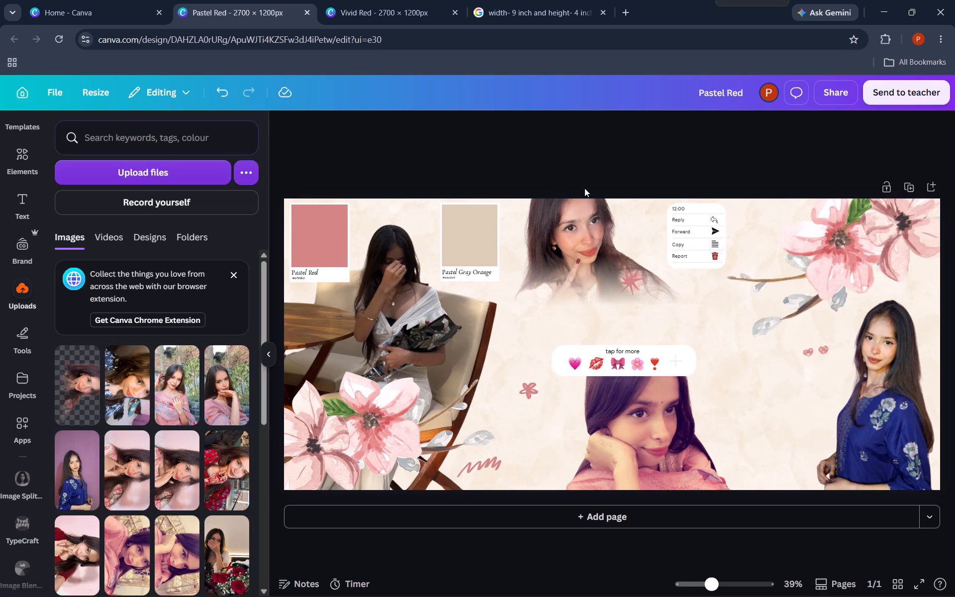
Delete the blue-dress portrait from the banner's right side.
left_click(654, 357)
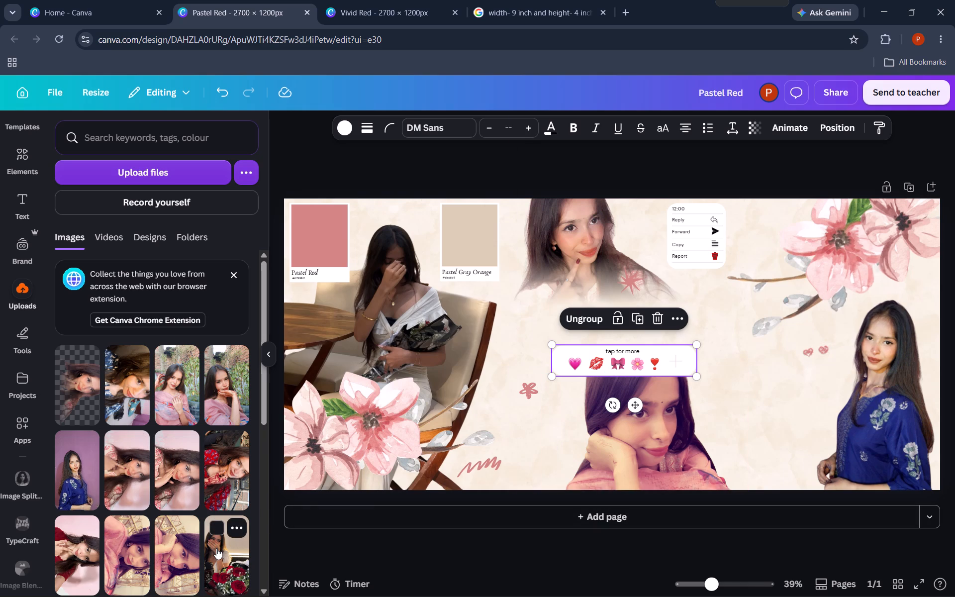
left_click(868, 409)
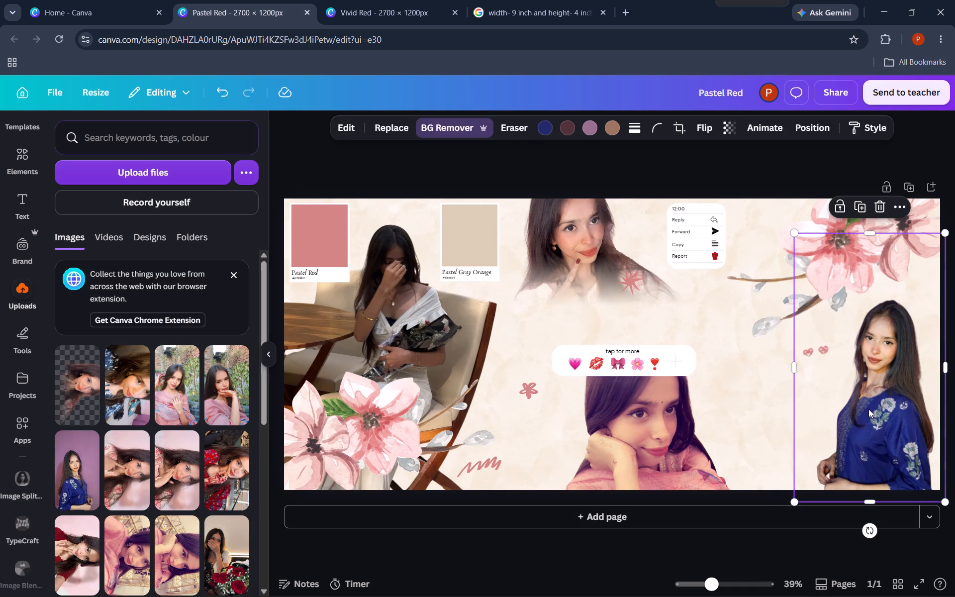
key("Delete")
Add the uploaded photo of the woman with the red rose bouquet and remove its background.
left_click(213, 537)
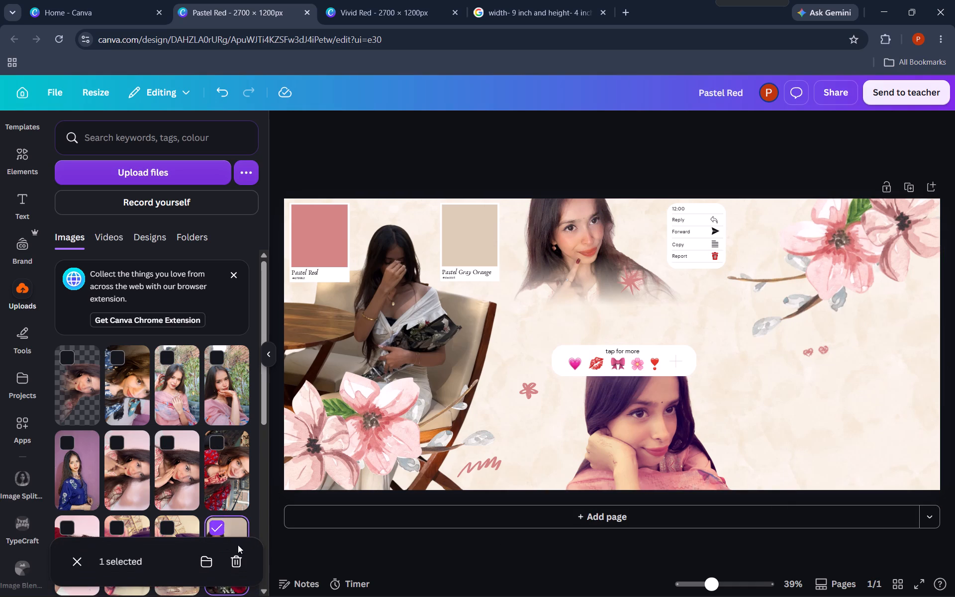
left_click(214, 525)
left_click(224, 554)
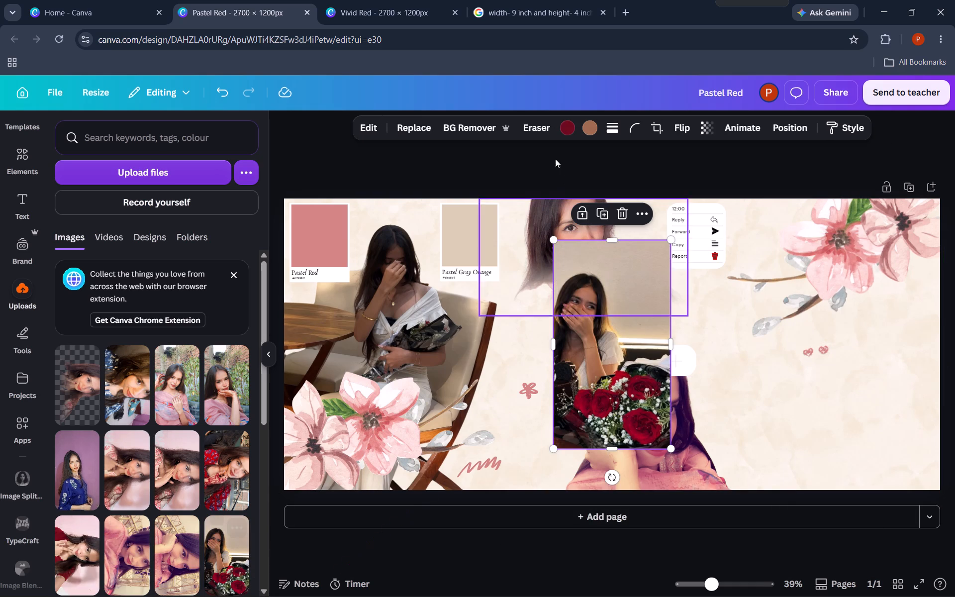
left_click(467, 129)
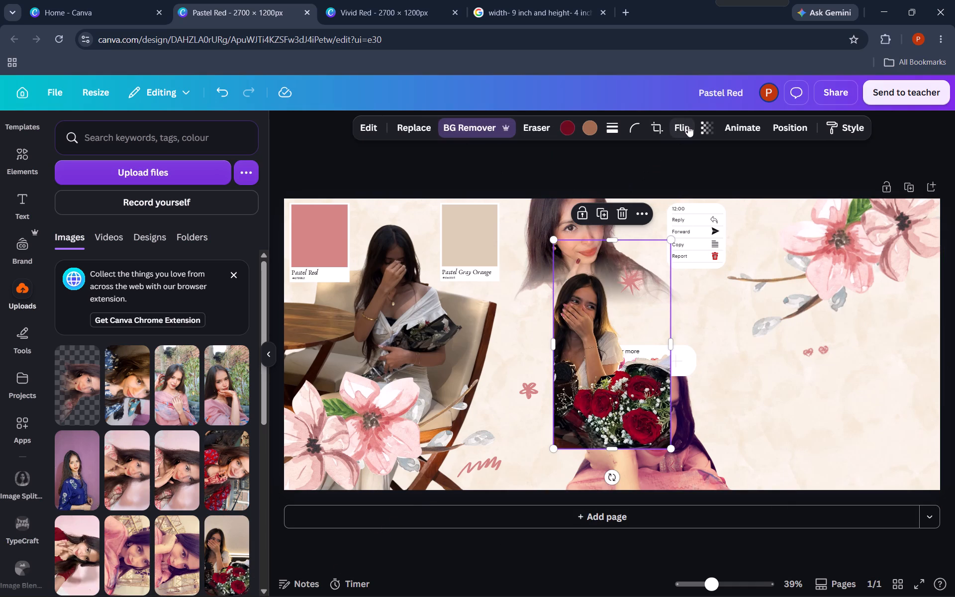
Flip the rose-bouquet portrait horizontally.
left_click(683, 125)
left_click(698, 153)
Place the rose-bouquet portrait in the banner's lower right corner and enlarge it up towards the pink flowers.
left_click_drag(626, 310, 654, 320)
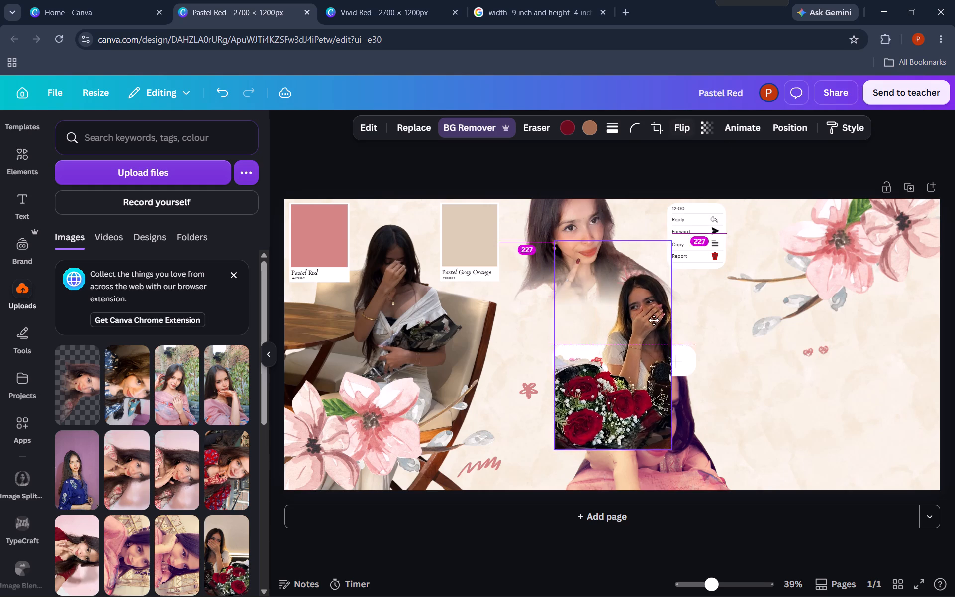
left_click_drag(654, 320, 895, 353)
left_click_drag(824, 284, 776, 243)
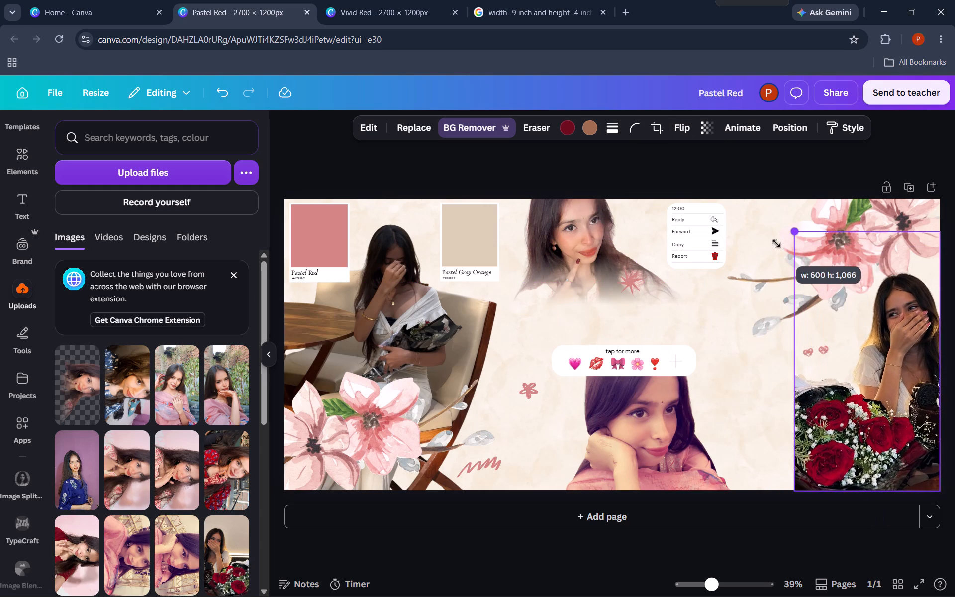
left_click_drag(776, 243, 786, 252)
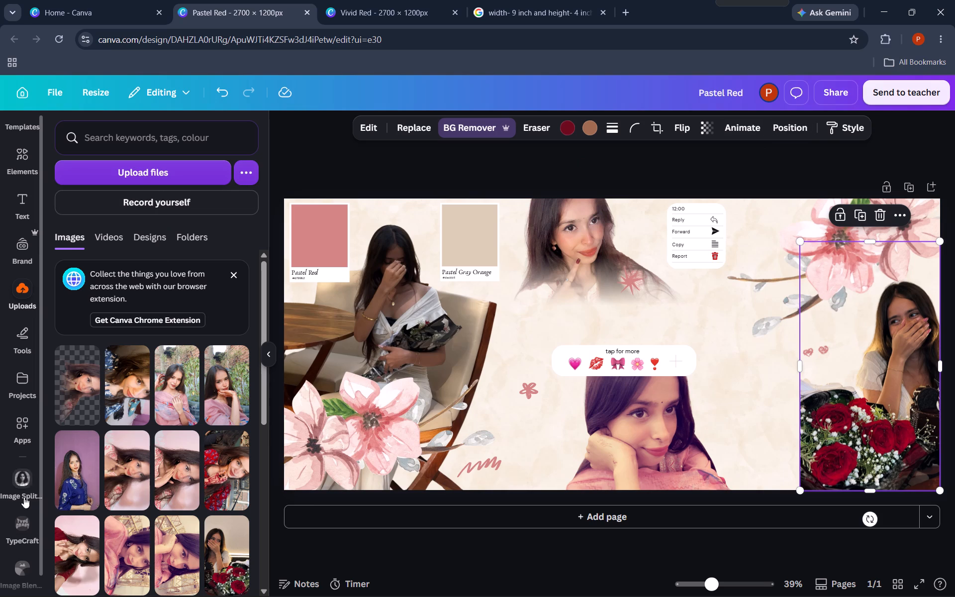
Apply Image Blender's Linear fade to the rose-bouquet portrait, angling it nearly horizontally so the left edge of the roses dissolves into the background.
left_click(27, 432)
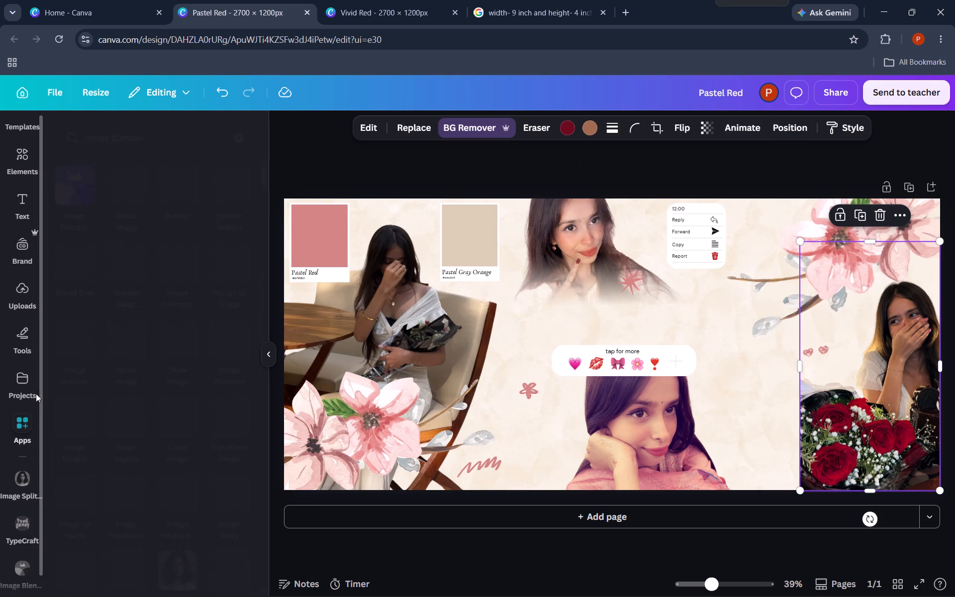
left_click(80, 178)
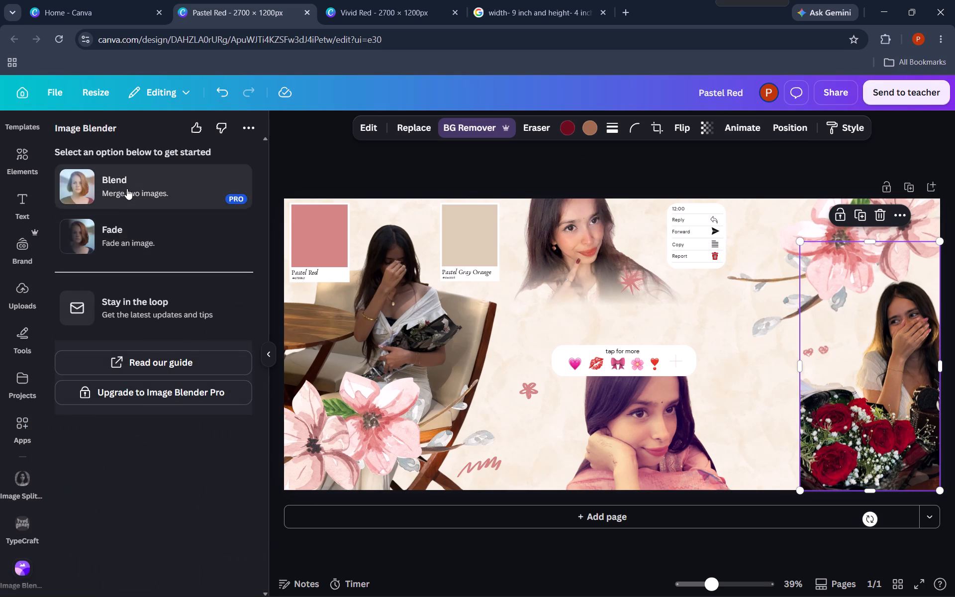
left_click(127, 238)
left_click(92, 205)
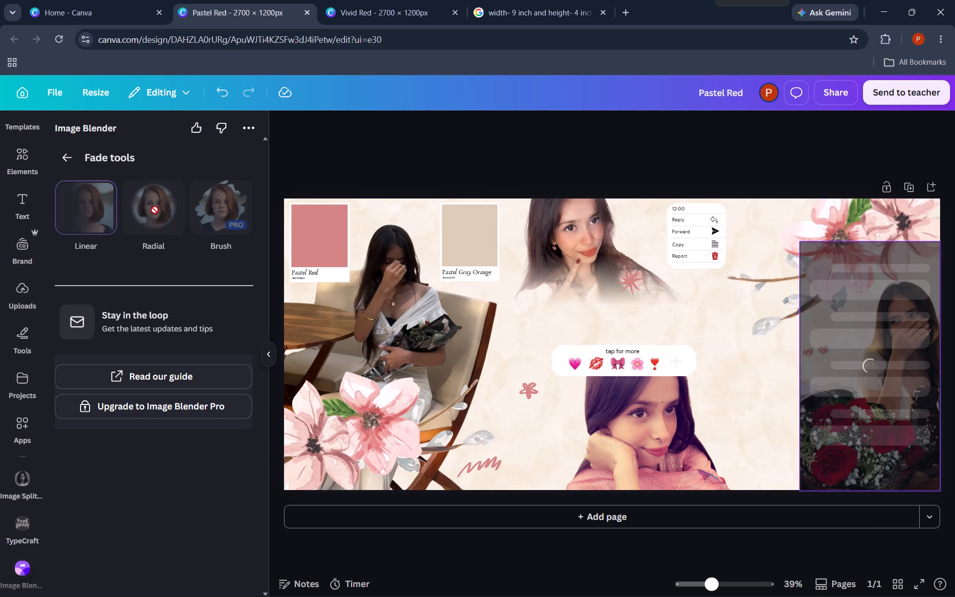
left_click_drag(871, 420, 773, 310)
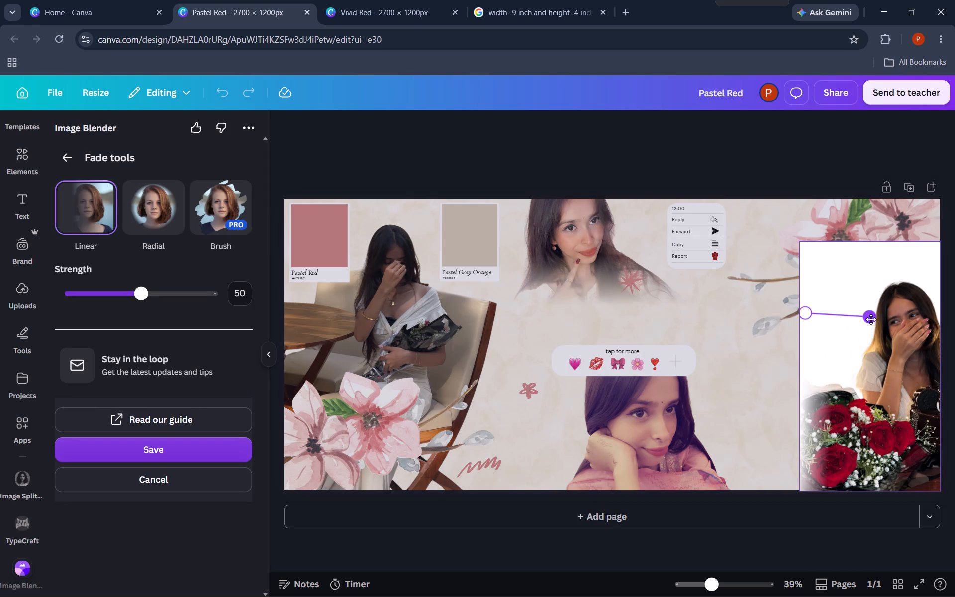
left_click_drag(871, 319, 952, 397)
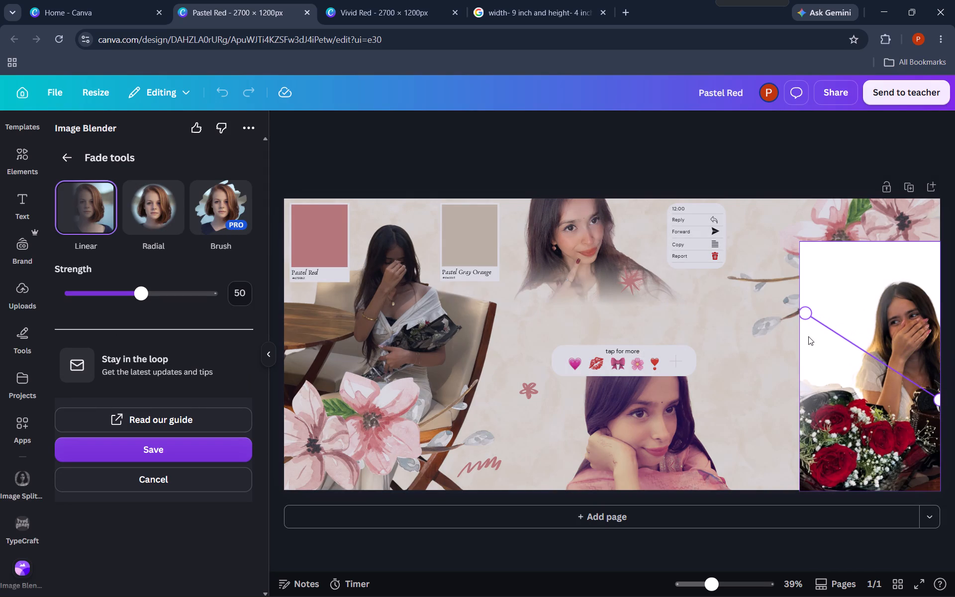
left_click_drag(807, 314, 793, 403)
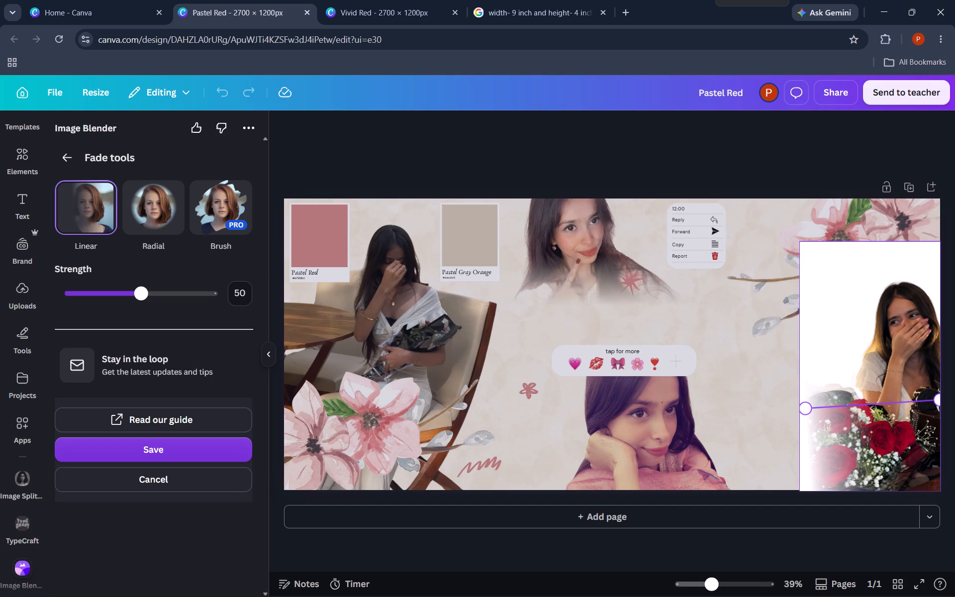
left_click_drag(937, 401, 946, 435)
left_click_drag(807, 403, 806, 418)
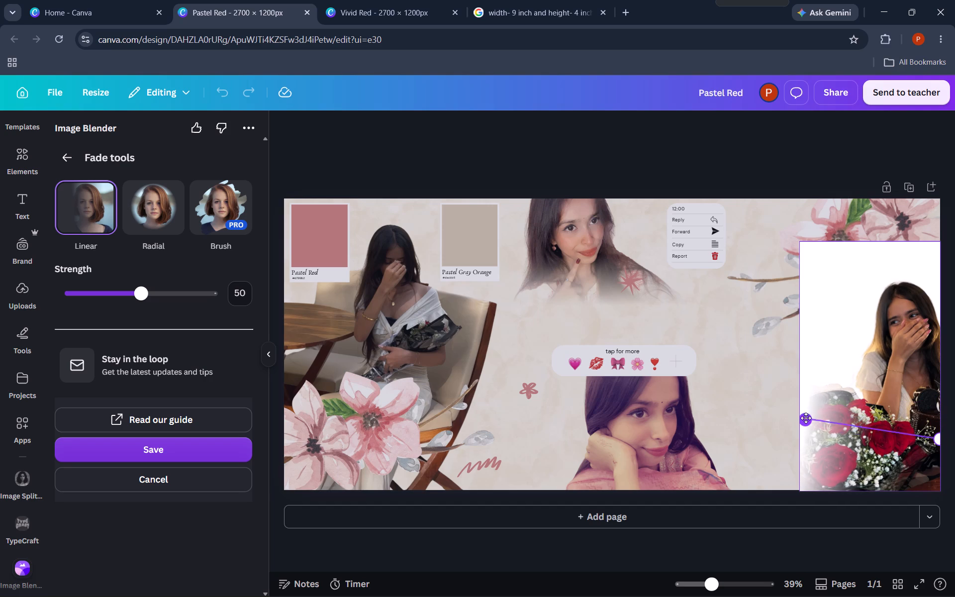
left_click_drag(806, 418, 822, 428)
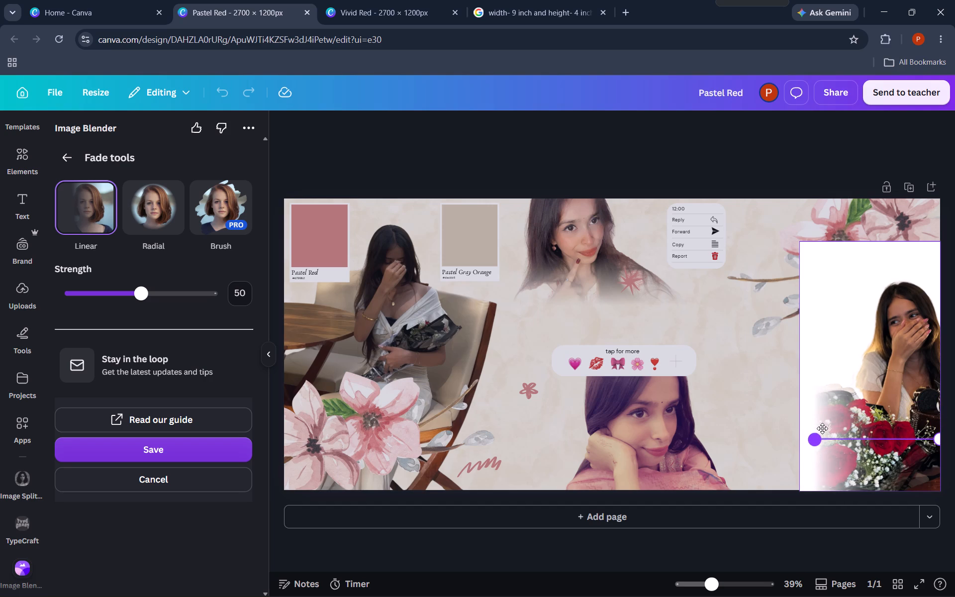
left_click_drag(822, 428, 835, 433)
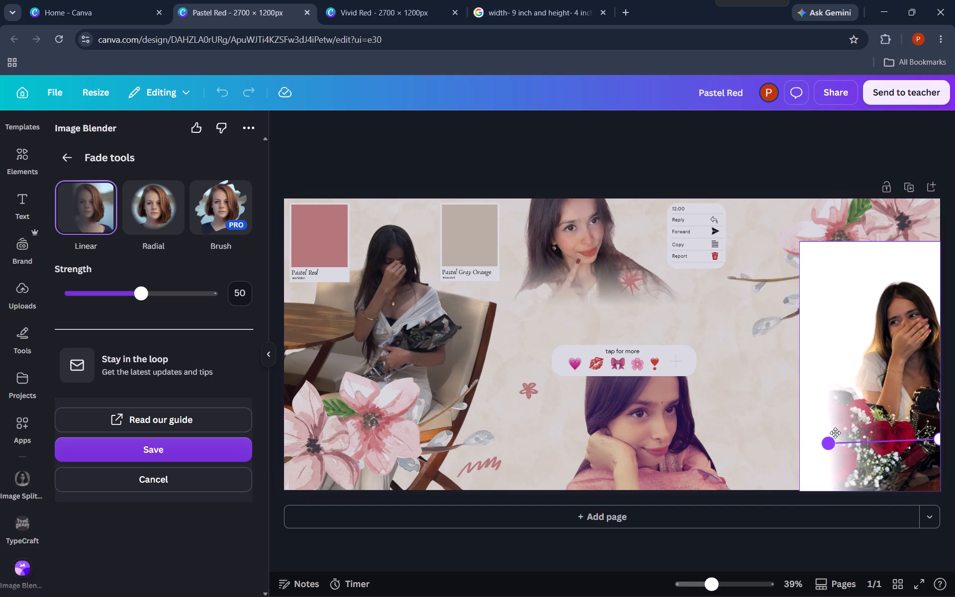
left_click_drag(835, 433, 823, 433)
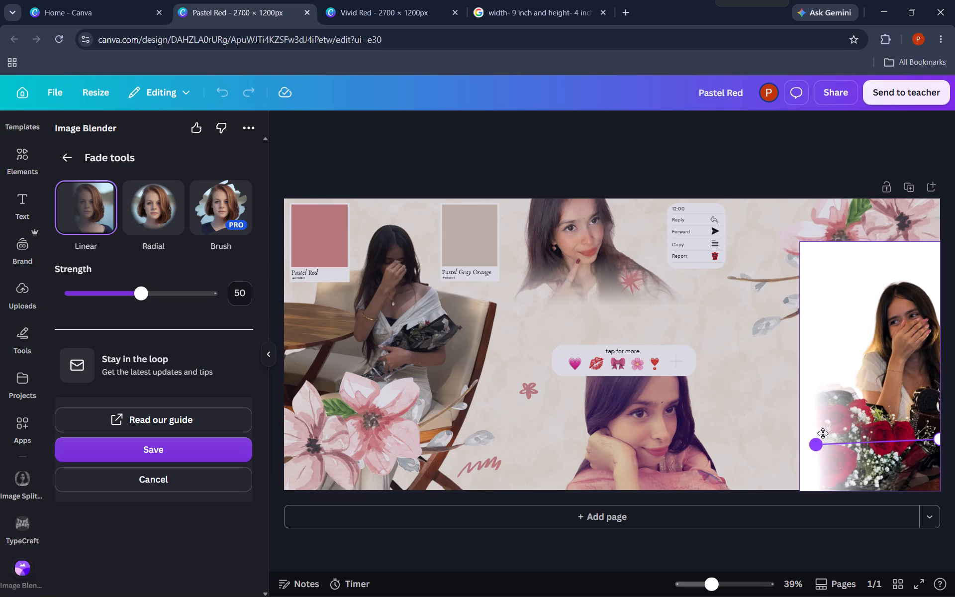
left_click_drag(823, 433, 822, 432)
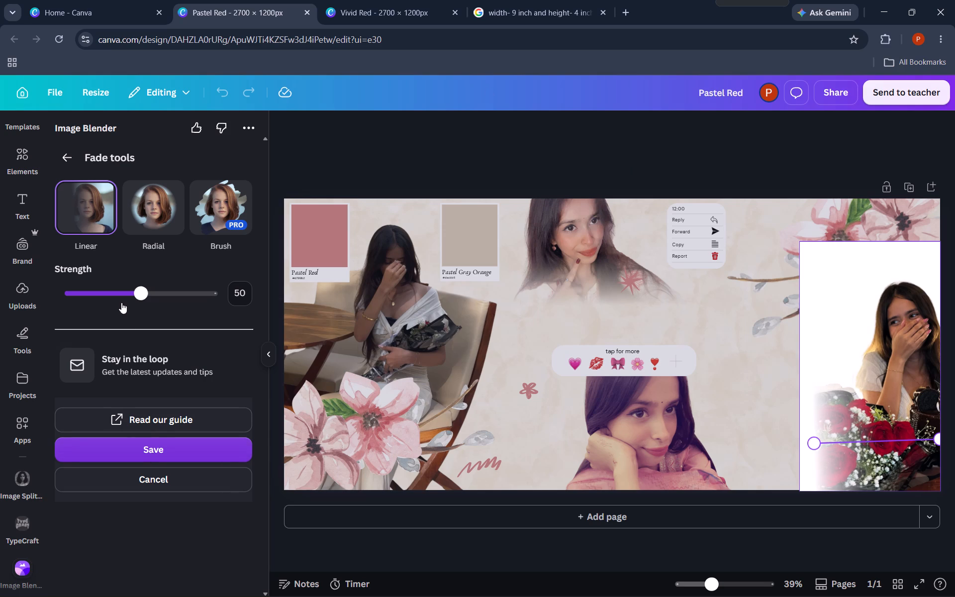
Lower the linear fade's strength for a softer transition and save the faded rose-bouquet portrait.
left_click_drag(132, 297, 58, 307)
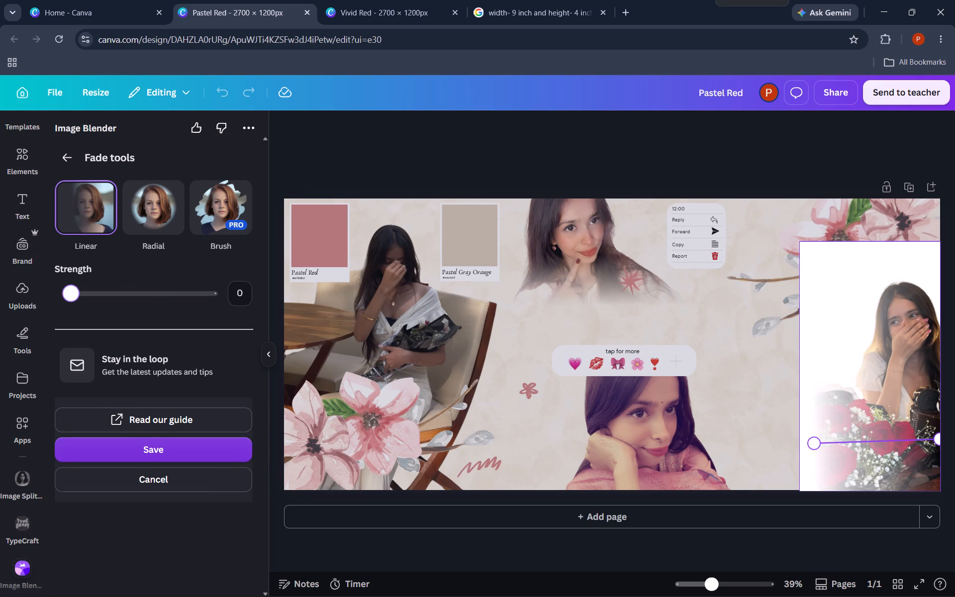
left_click_drag(58, 307, 113, 312)
left_click(126, 443)
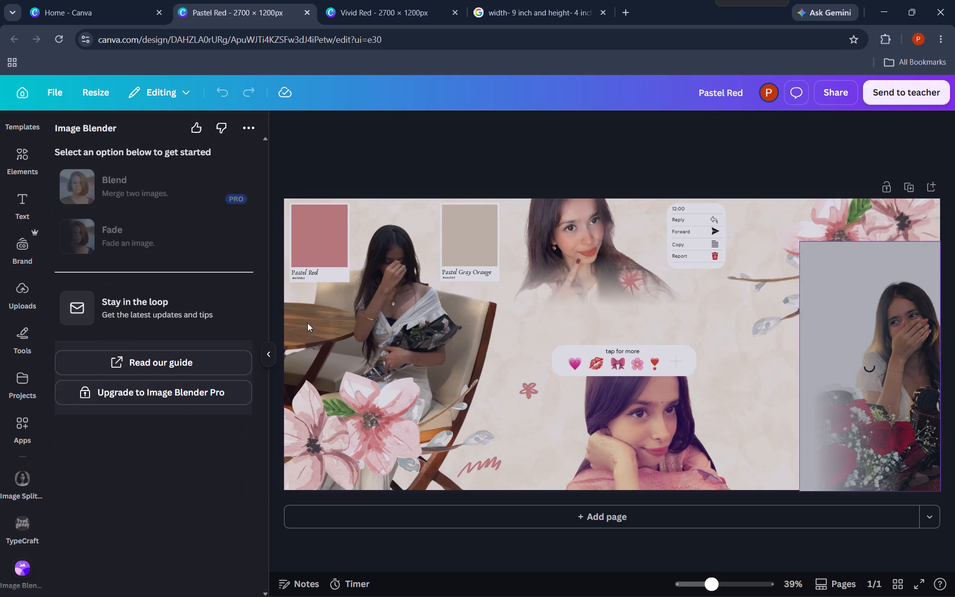
left_click(640, 174)
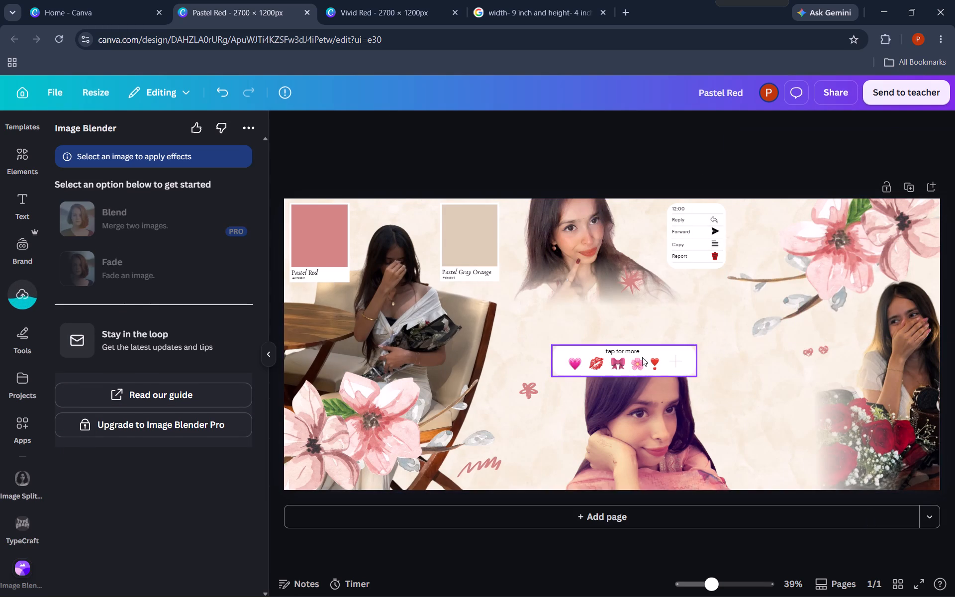
Move the Reply/Forward/Copy/Report message card to the banner's bottom edge and enlarge it so it meets the faded left edge of the roses.
left_click(691, 247)
left_click_drag(691, 247, 788, 456)
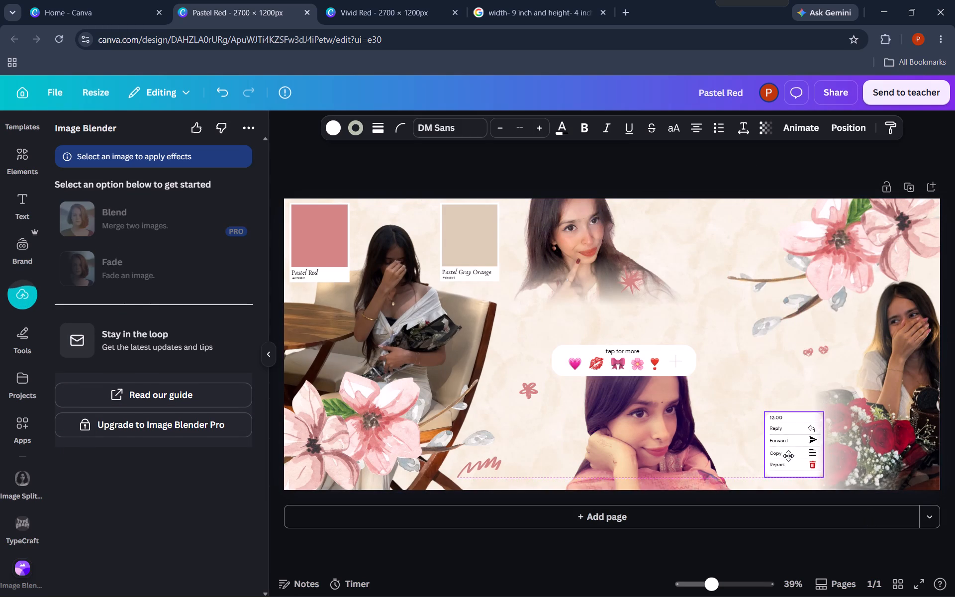
left_click_drag(788, 456, 788, 456)
left_click_drag(764, 409, 737, 349)
left_click_drag(772, 413, 787, 420)
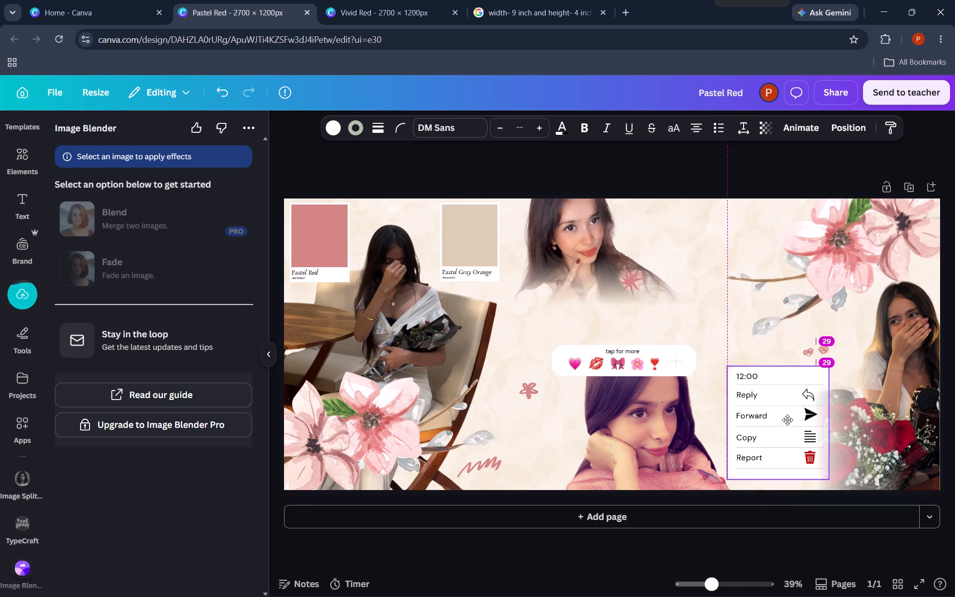
left_click_drag(787, 420, 798, 422)
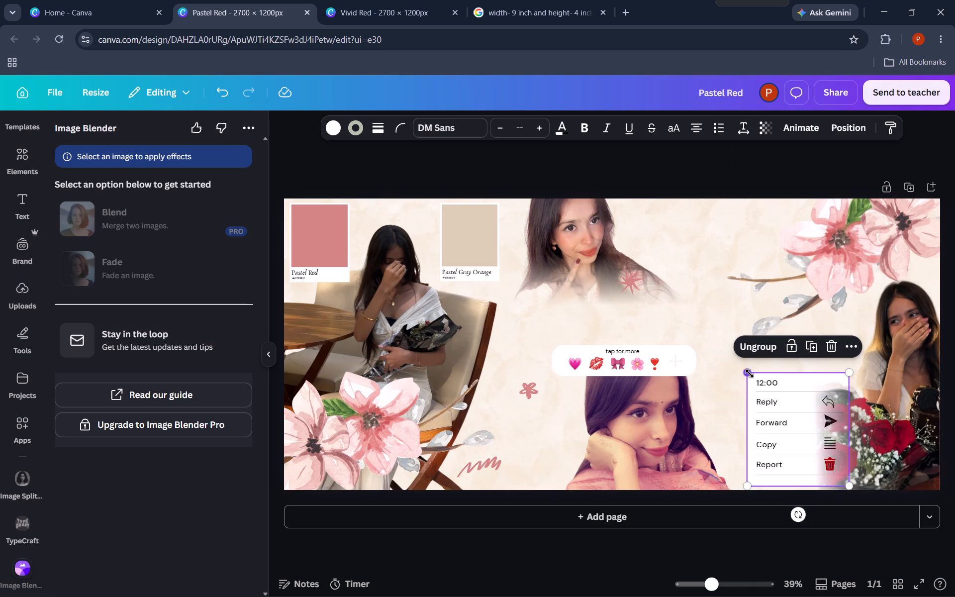
left_click_drag(750, 374, 771, 391)
left_click(794, 429)
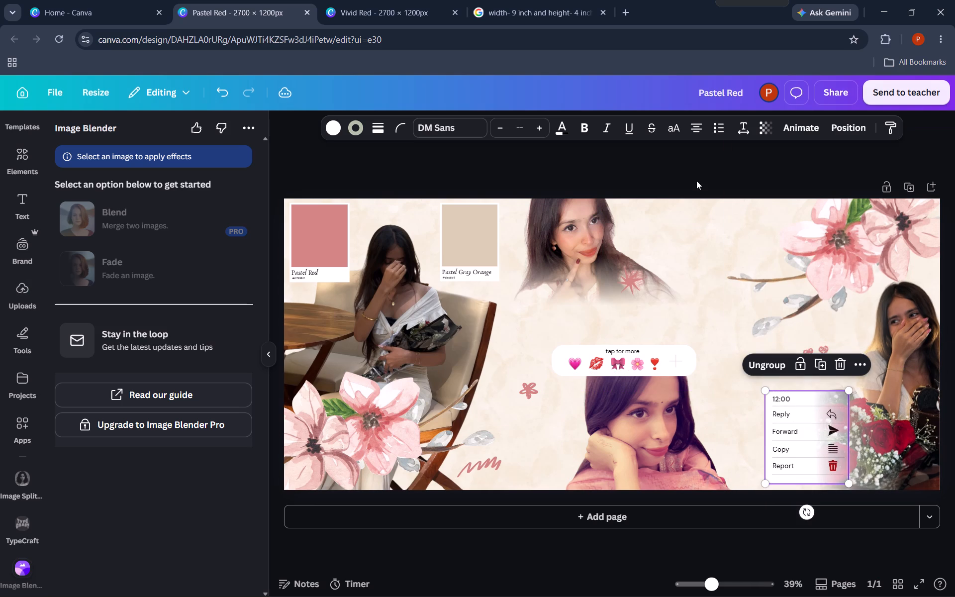
left_click(692, 163)
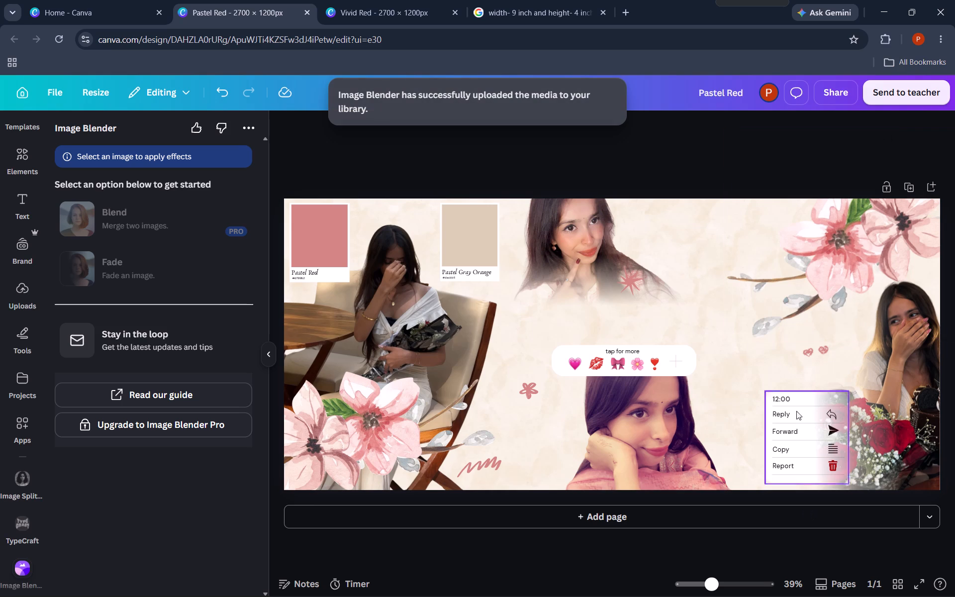
Send the Reply/Forward/Copy/Report message card back through the layers, keeping it behind the rose-bouquet portrait.
left_click(776, 432)
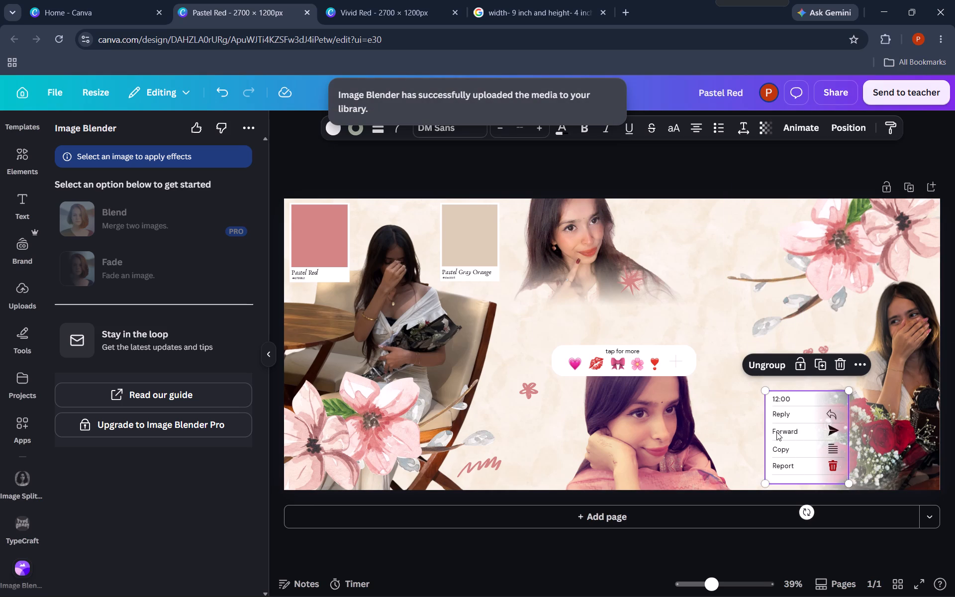
key("ctrl+bracketleft")
key("ctrl+bracketleft")
key("ctrl+bracketleft")
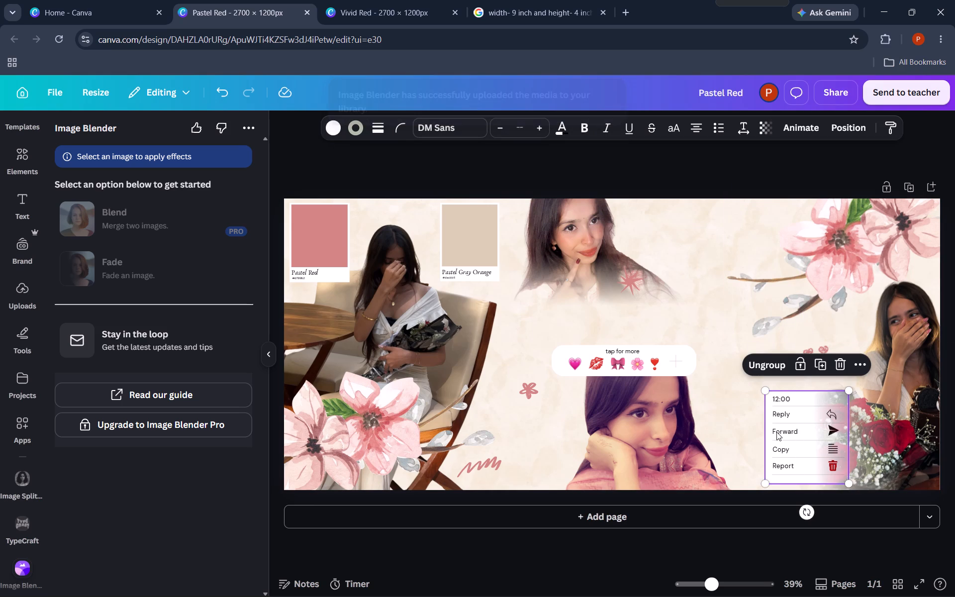
key("ctrl+bracketright")
key("ctrl+bracketleft")
key("ctrl+bracketleft")
key("ctrl+bracketleft")
key("ctrl+bracketleft")
key("ctrl+bracketleft")
key("ctrl+bracketleft")
key("ctrl+bracketleft")
key("ctrl+bracketleft")
key("ctrl+bracketleft")
key("ctrl+bracketleft")
key("ctrl+bracketleft")
key("ctrl+bracketleft")
key("ctrl+bracketleft")
key("ctrl+bracketleft")
key("ctrl+bracketleft")
key("ctrl+bracketleft")
key("ctrl+bracketleft")
left_click(669, 169)
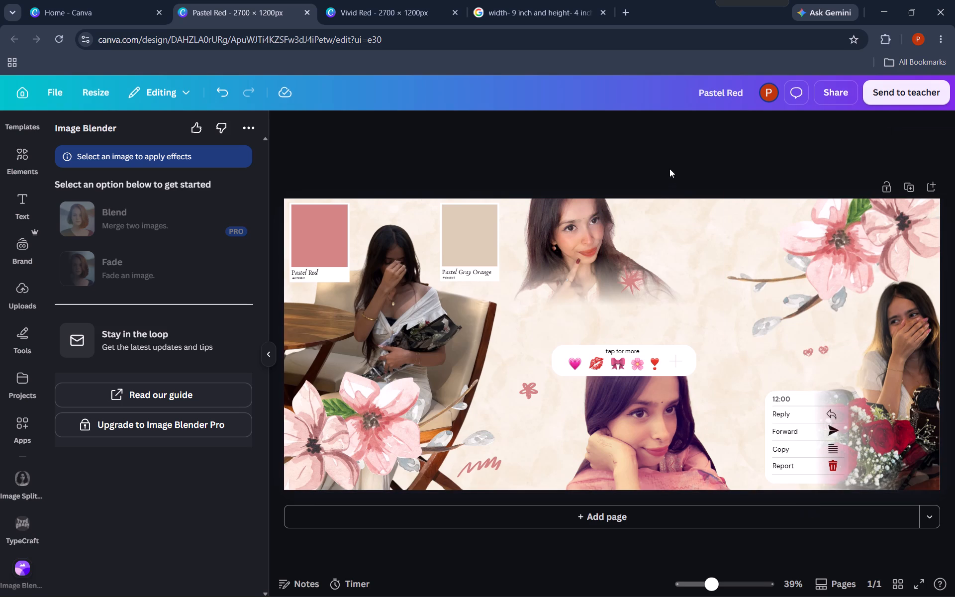
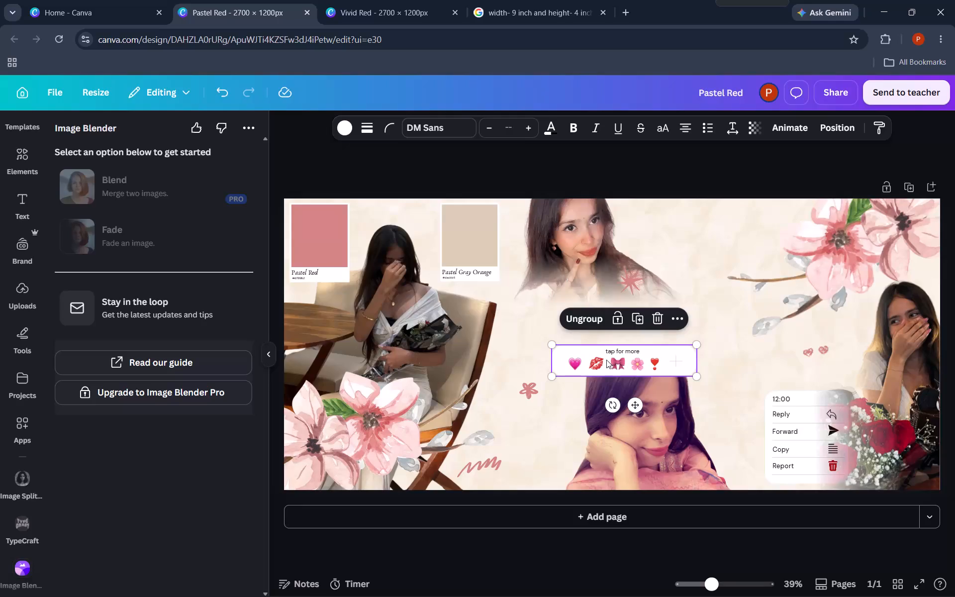
Look through the uploaded images for another portrait to use in the Pastel Red banner.
left_click(671, 181)
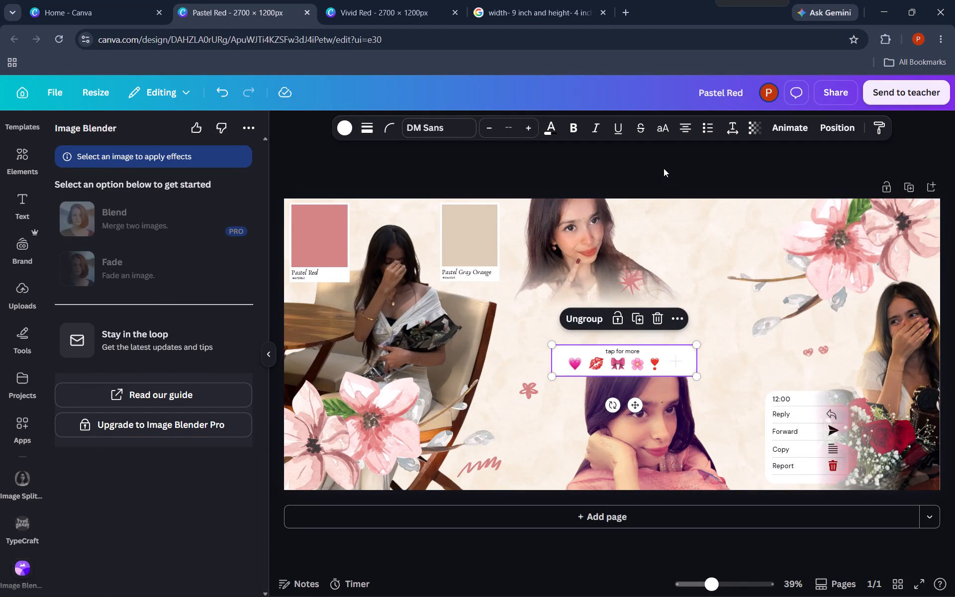
left_click(22, 284)
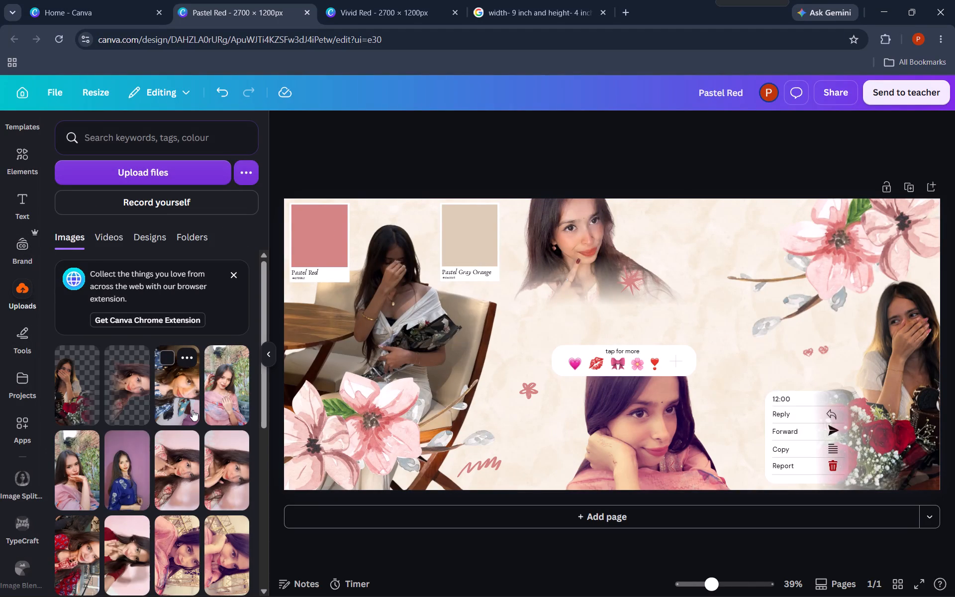
scroll(194, 410, "down", 1)
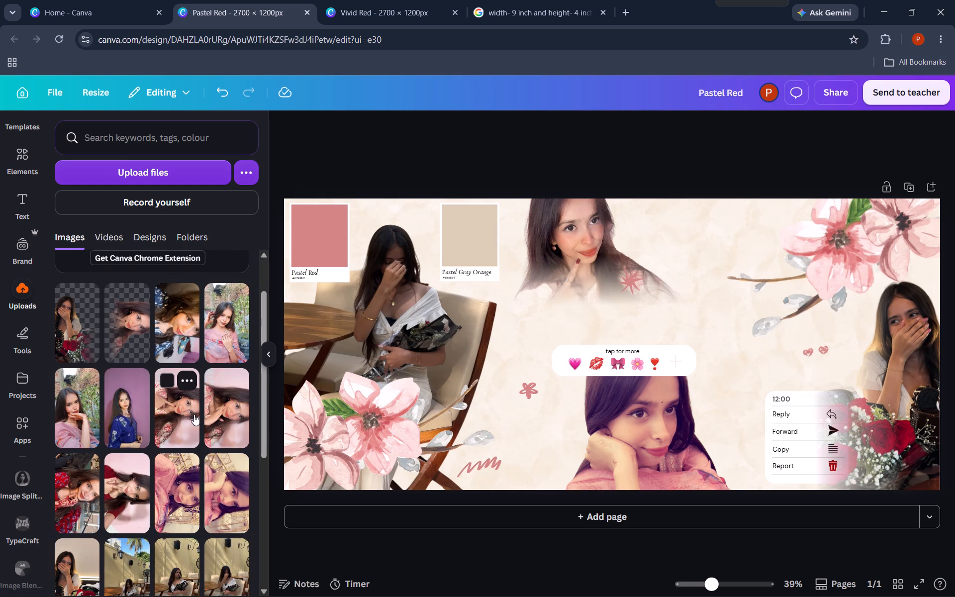
scroll(195, 418, "down", 2)
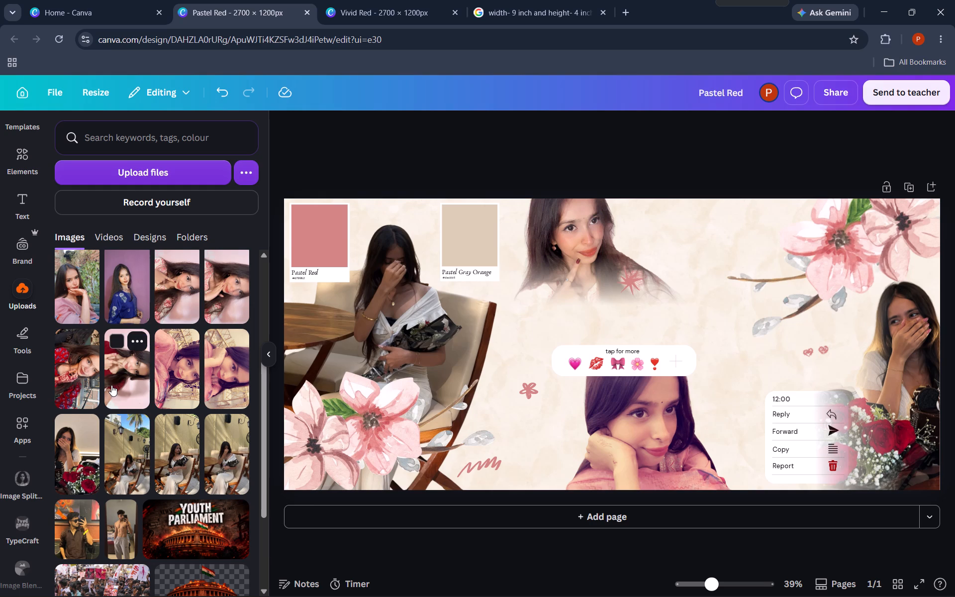
scroll(111, 385, "up", 1)
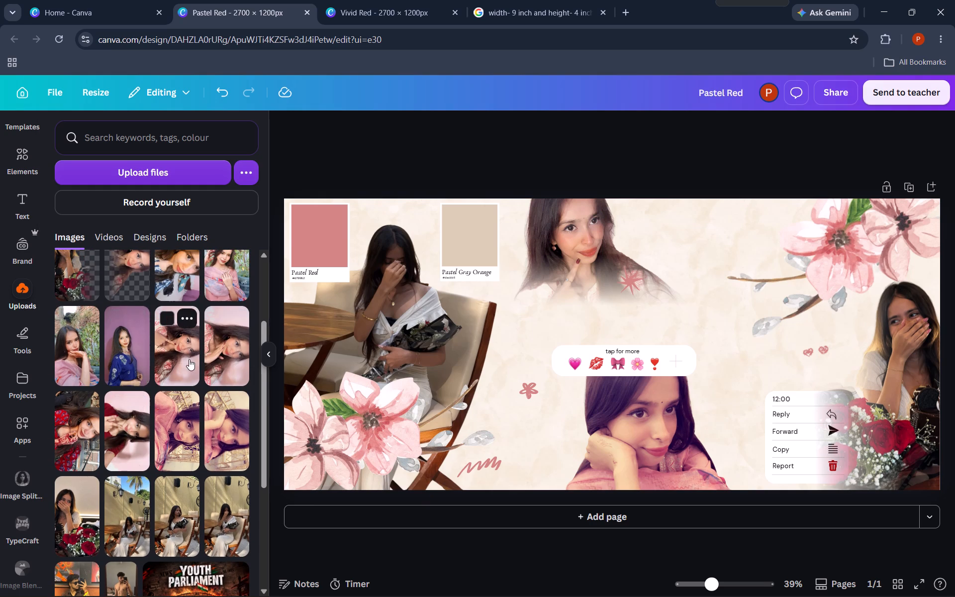
scroll(189, 359, "up", 2)
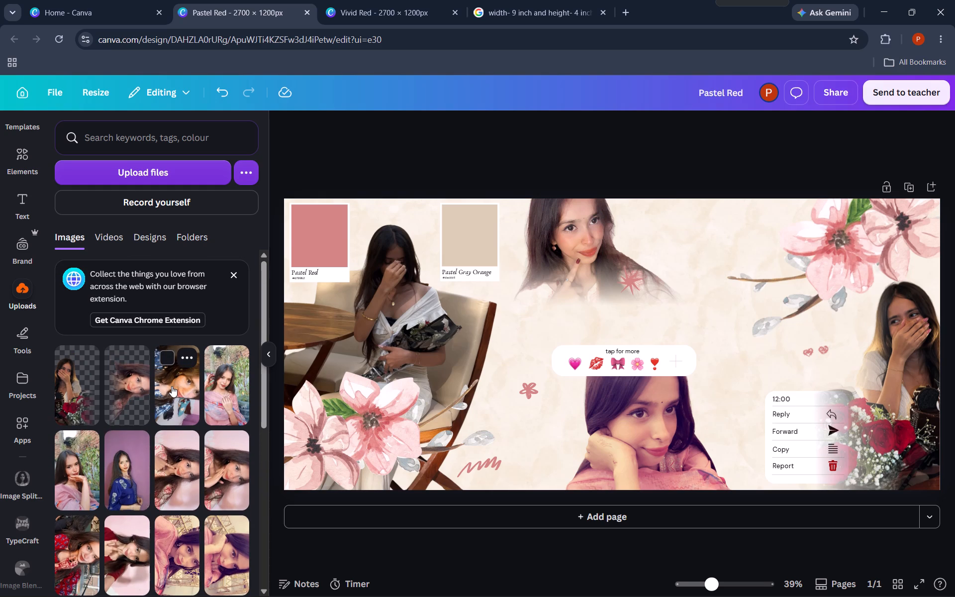
scroll(172, 387, "down", 1)
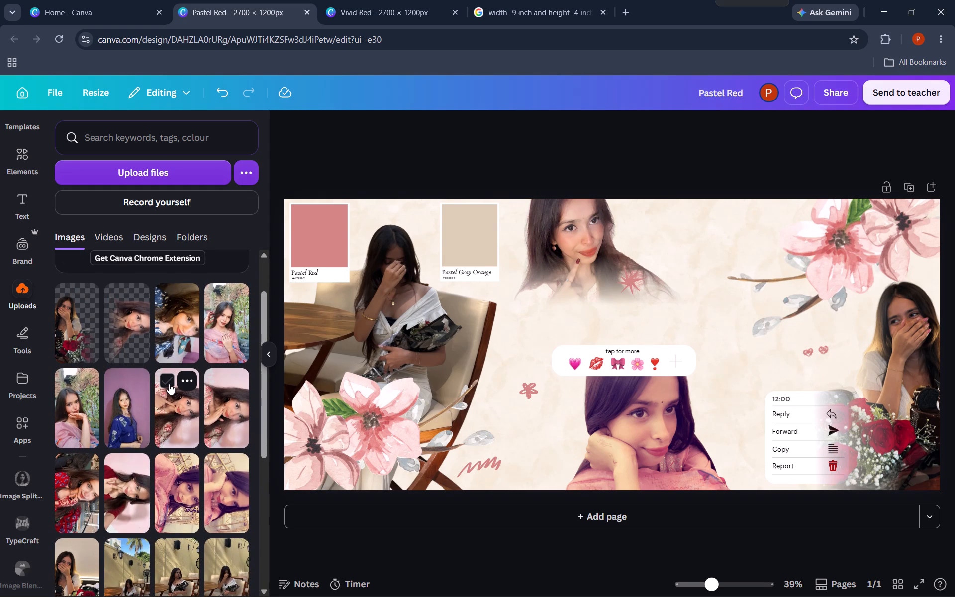
scroll(169, 384, "down", 1)
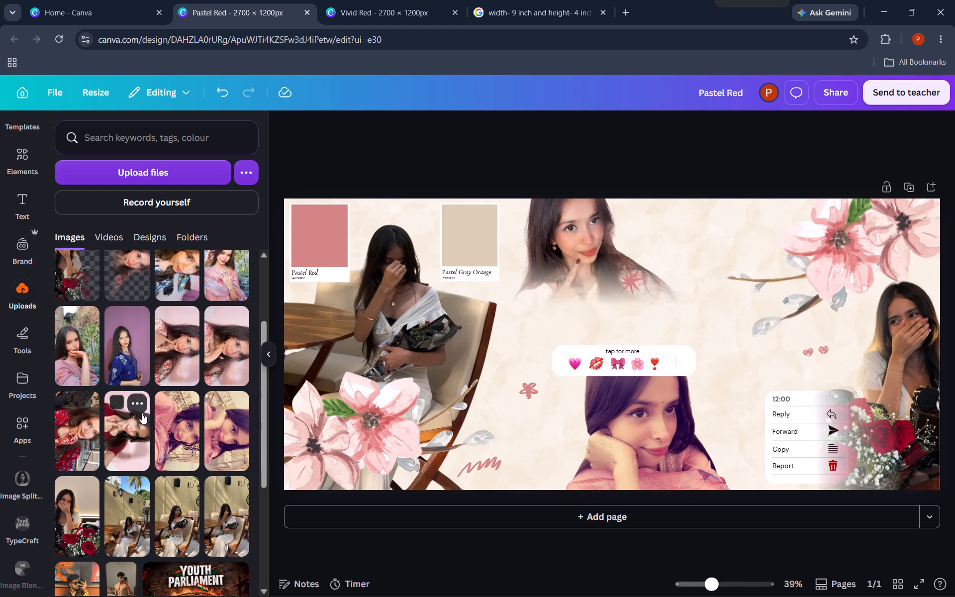
scroll(142, 417, "down", 2)
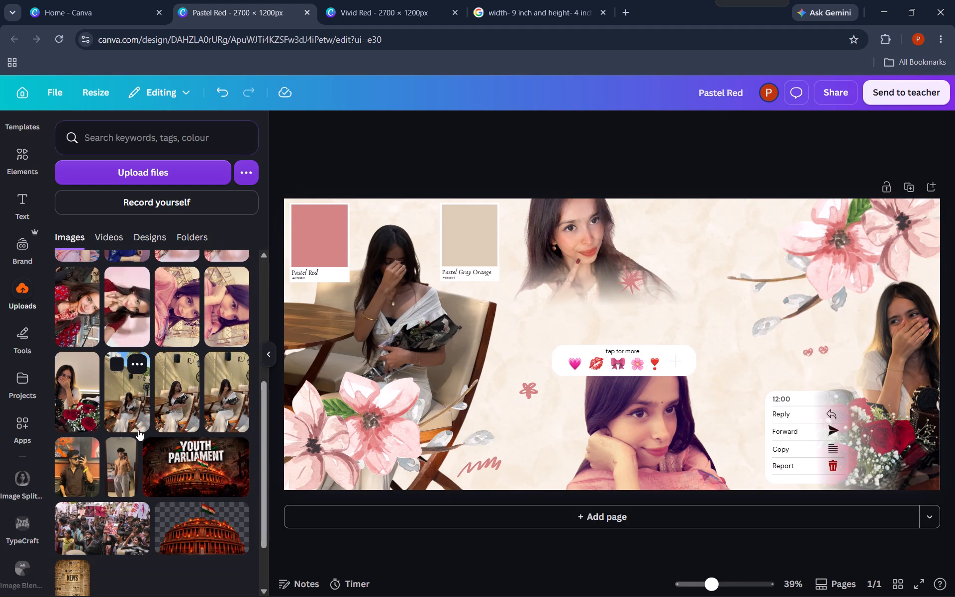
scroll(138, 429, "up", 2)
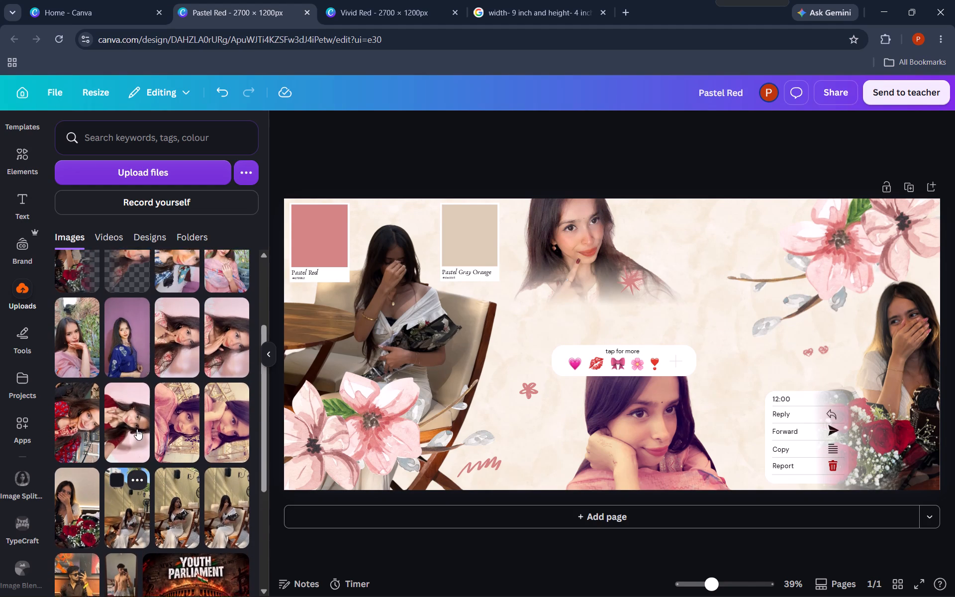
scroll(137, 429, "up", 1)
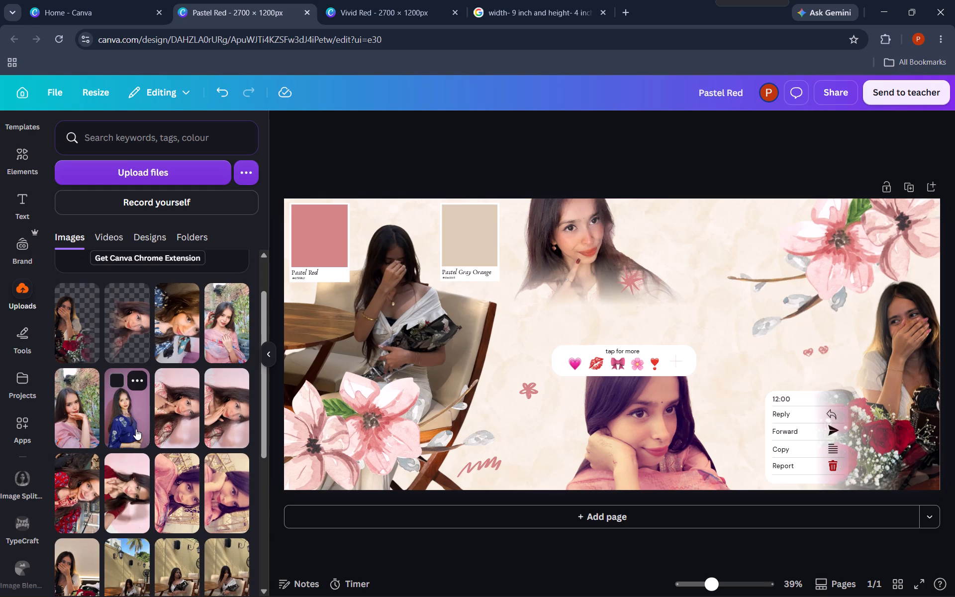
scroll(136, 429, "down", 1)
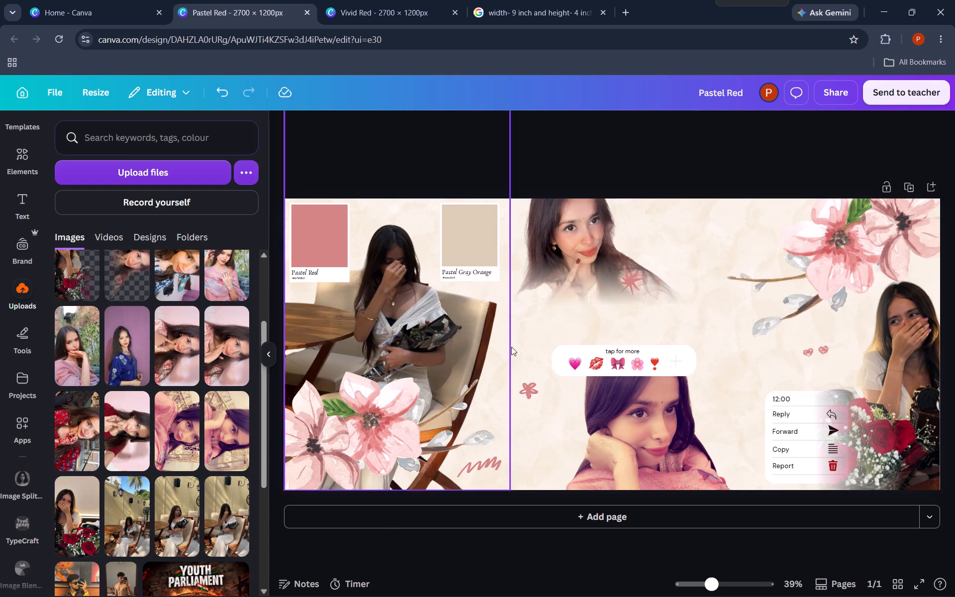
Enlarge the "tap for more" emoji bar slightly and position it just above the purple-toned portrait.
left_click(626, 368)
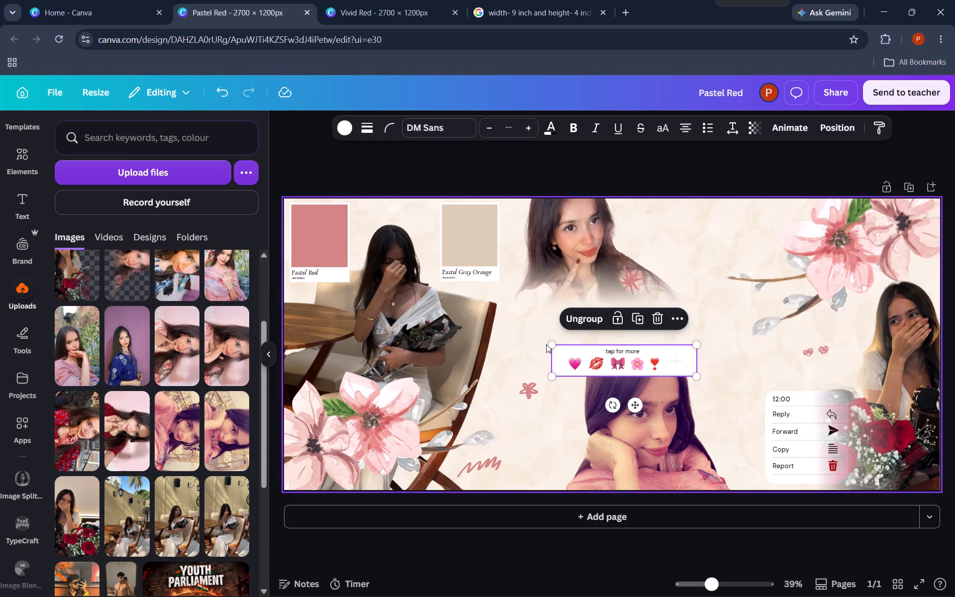
left_click_drag(552, 345, 540, 338)
left_click(588, 356)
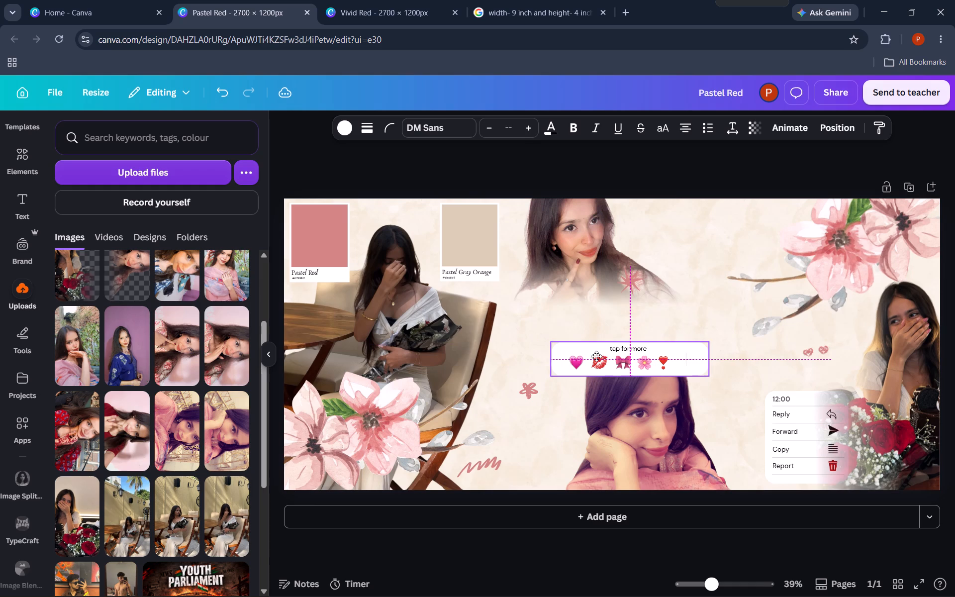
Copy the hand-held phone frame from the Vivid Red design and paste it into the Pastel Red banner.
left_click(395, 0)
left_click(407, 150)
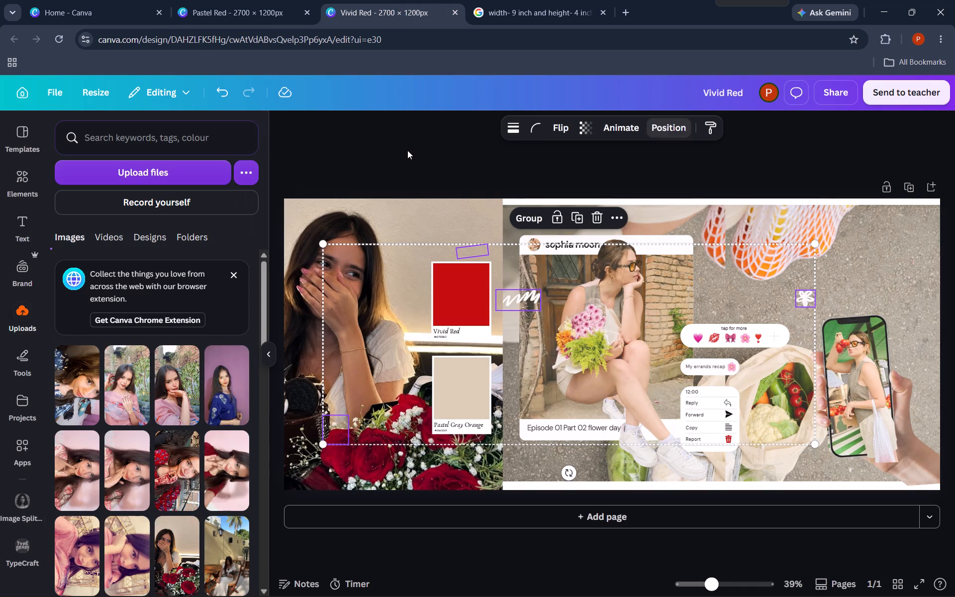
left_click(407, 150)
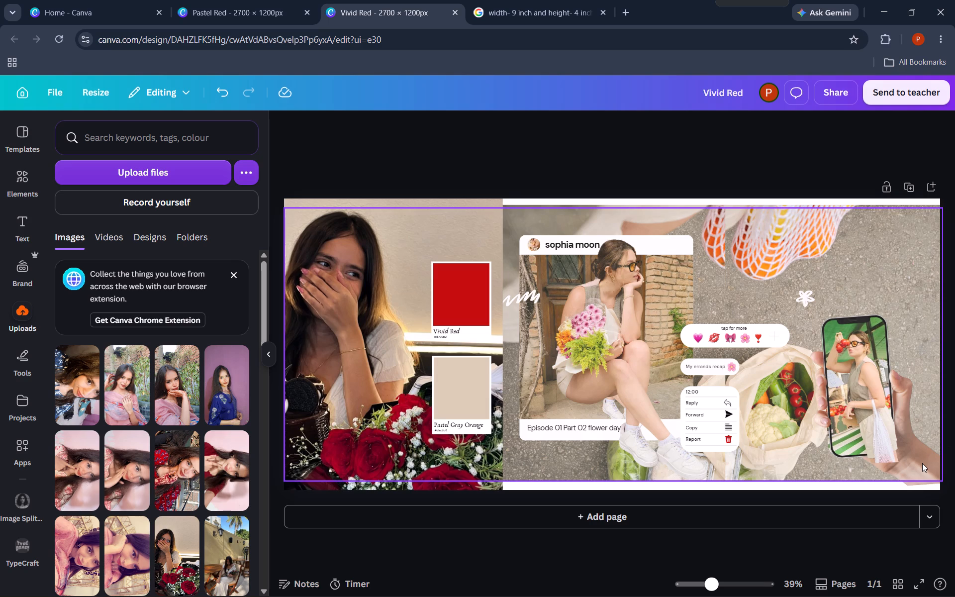
left_click(906, 460)
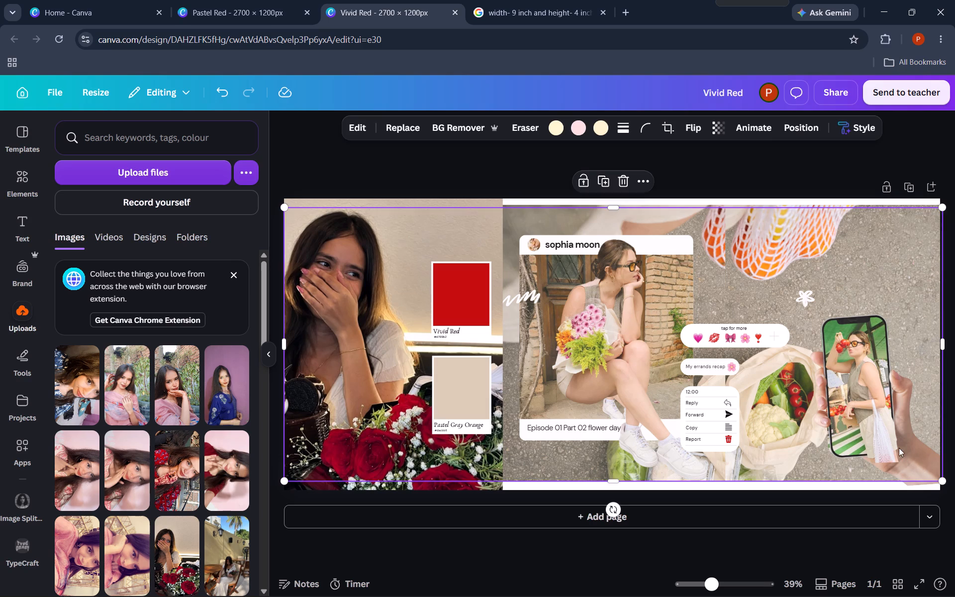
left_click(790, 128)
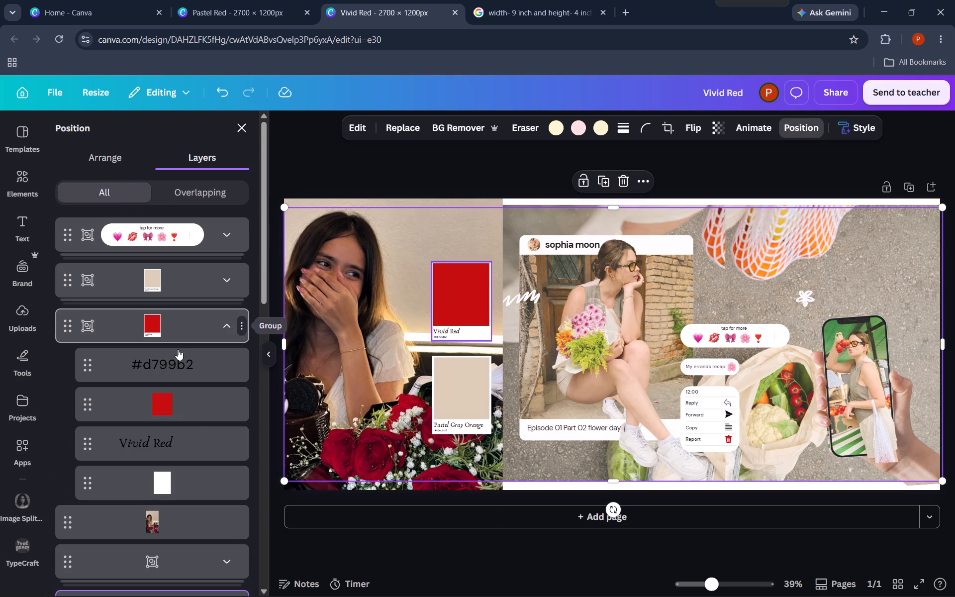
scroll(179, 469, "down", 8)
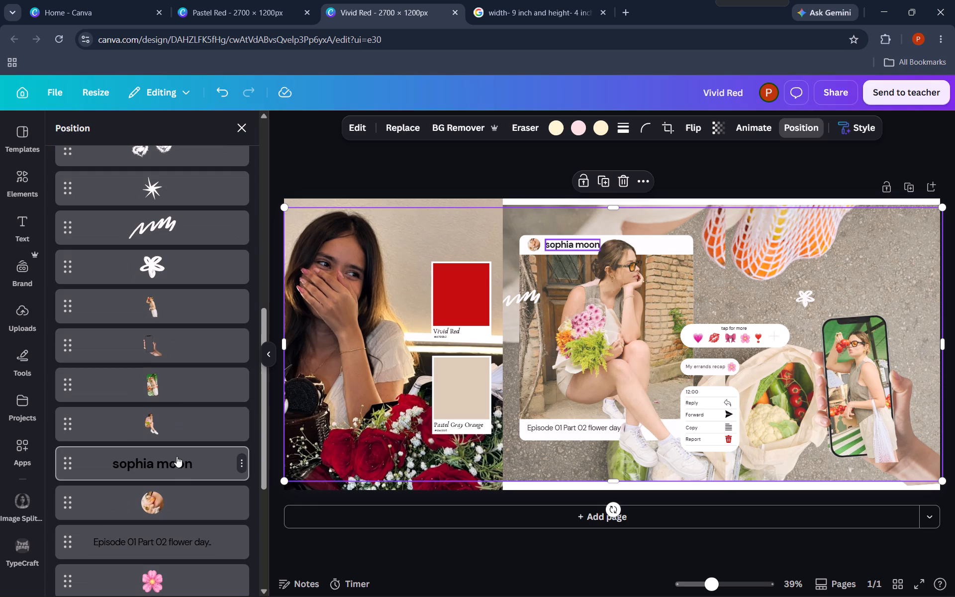
left_click(157, 350)
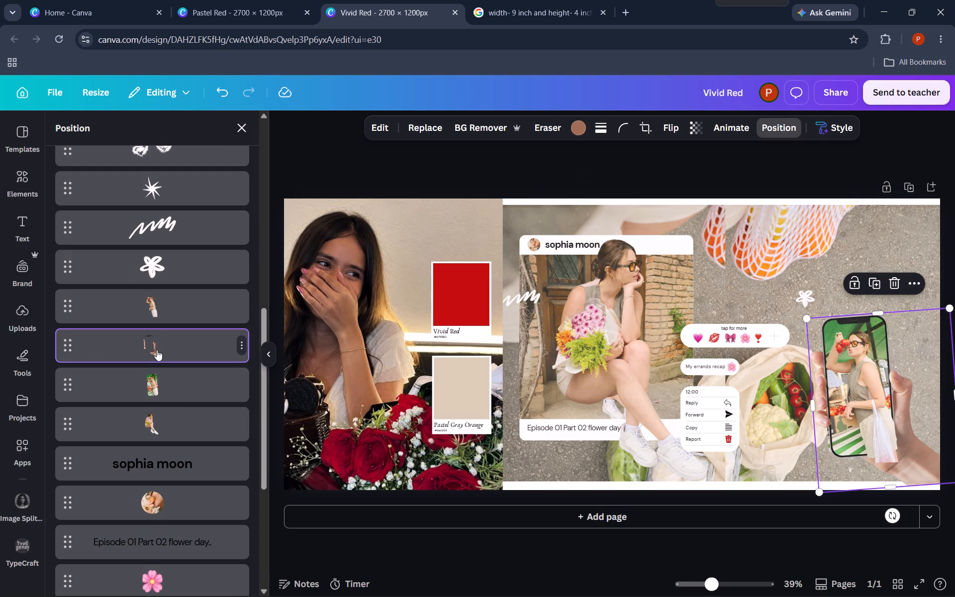
key("ctrl+c")
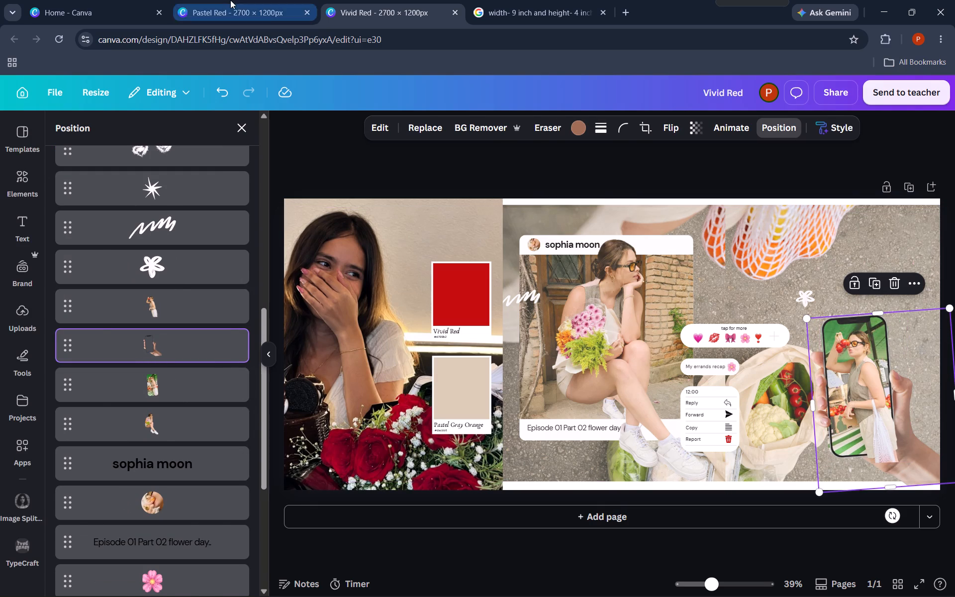
left_click(231, 0)
left_click(721, 236)
key("ctrl+v")
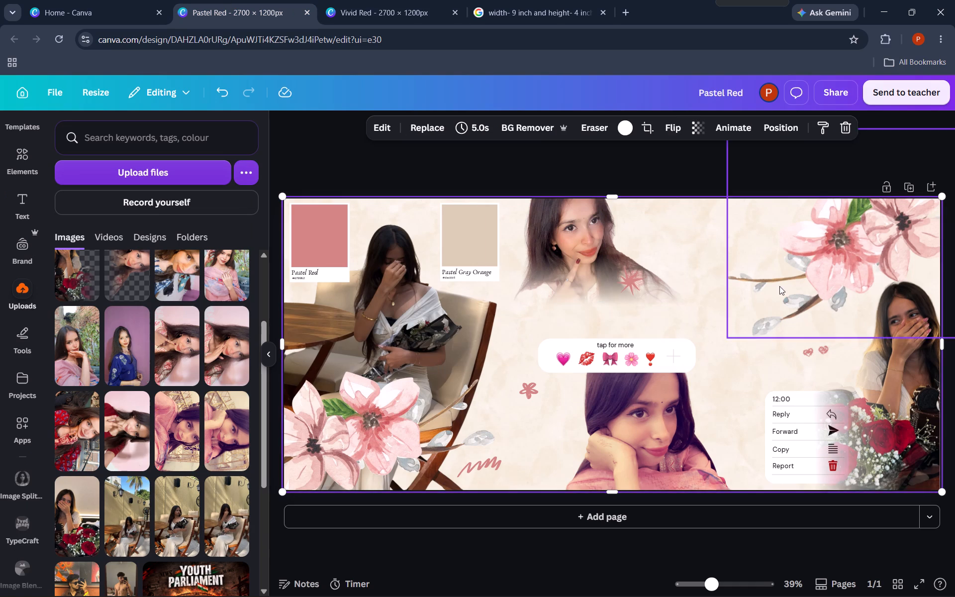
Move the hand-held phone between the purple-toned portrait and the Reply/Forward/Copy/Report card, tilting it clockwise.
left_click_drag(869, 368, 819, 370)
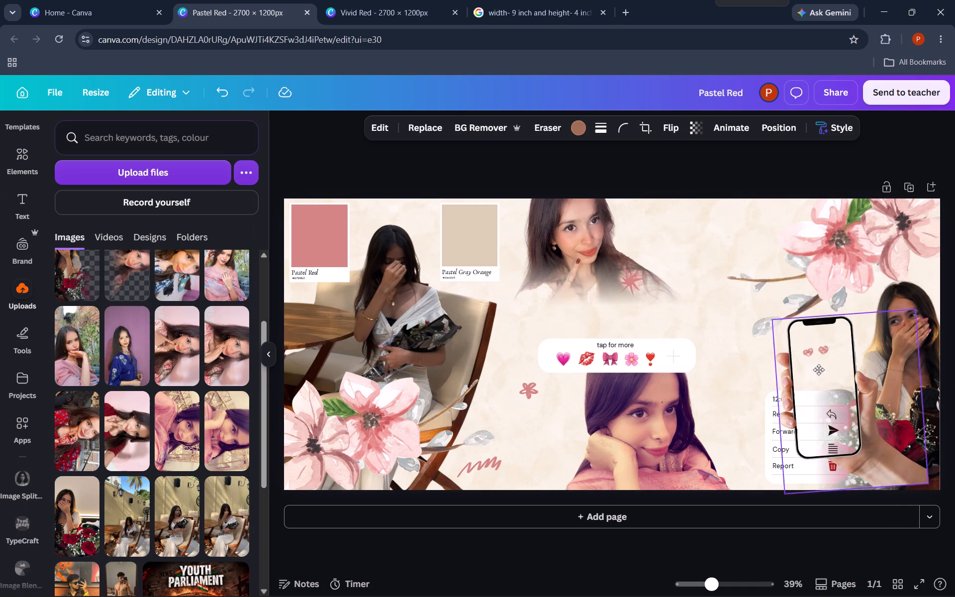
left_click_drag(819, 370, 661, 375)
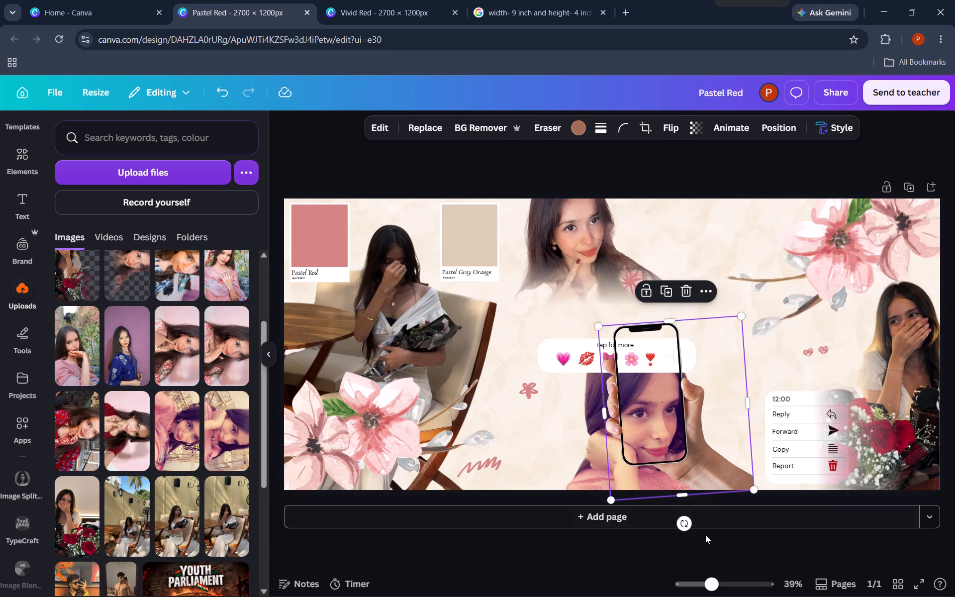
left_click_drag(681, 526, 668, 526)
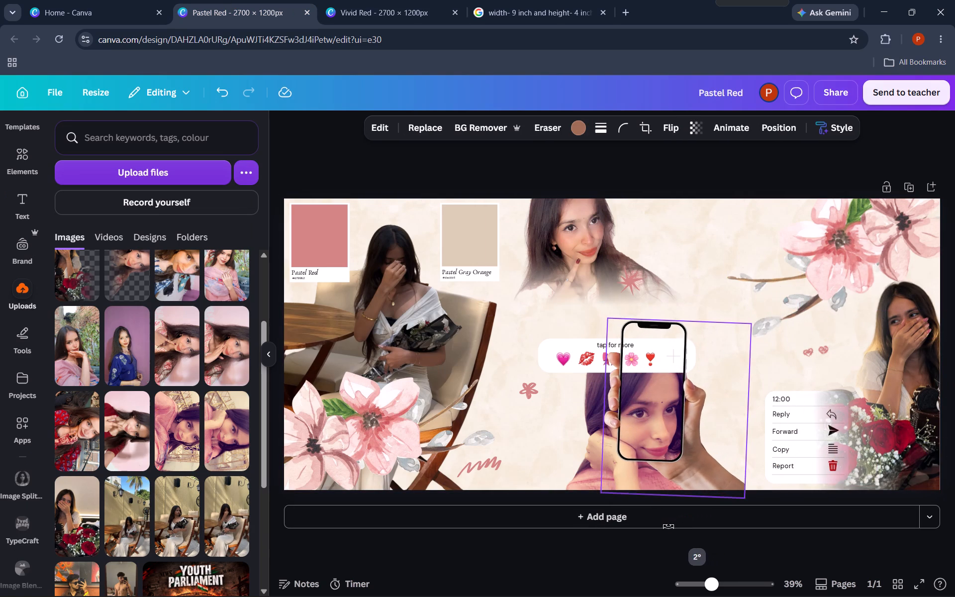
left_click_drag(668, 526, 620, 517)
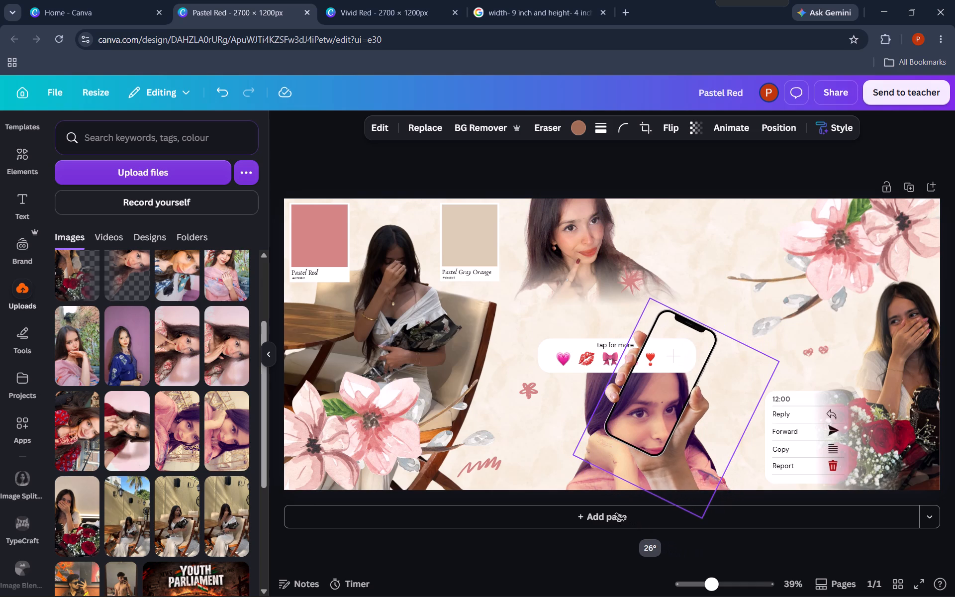
left_click_drag(620, 517, 631, 519)
left_click_drag(666, 411, 711, 420)
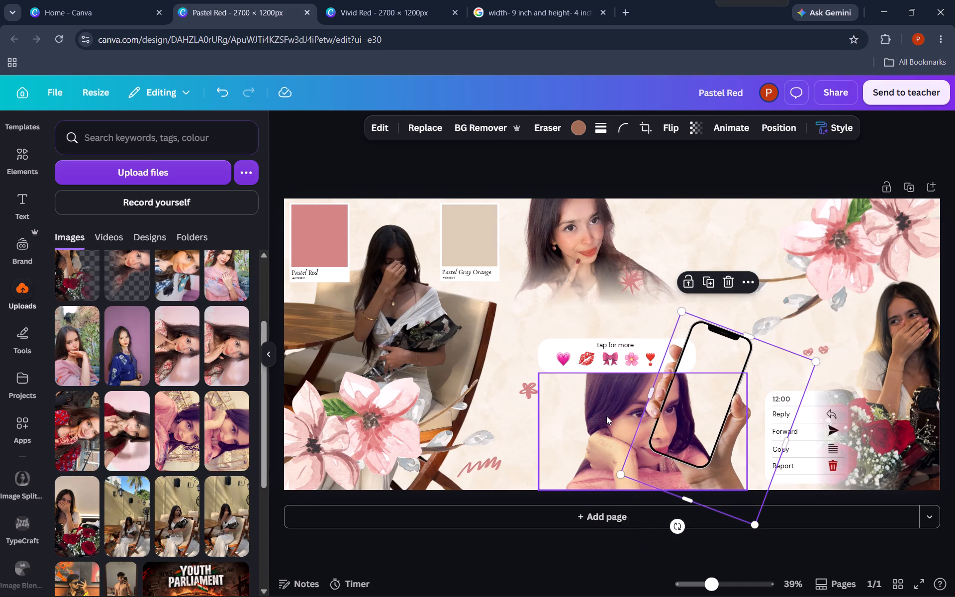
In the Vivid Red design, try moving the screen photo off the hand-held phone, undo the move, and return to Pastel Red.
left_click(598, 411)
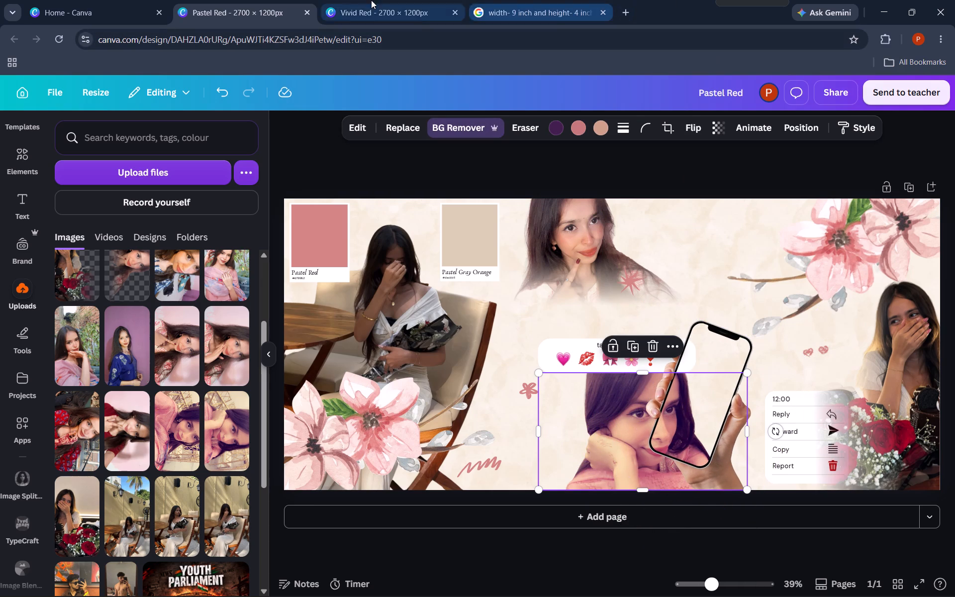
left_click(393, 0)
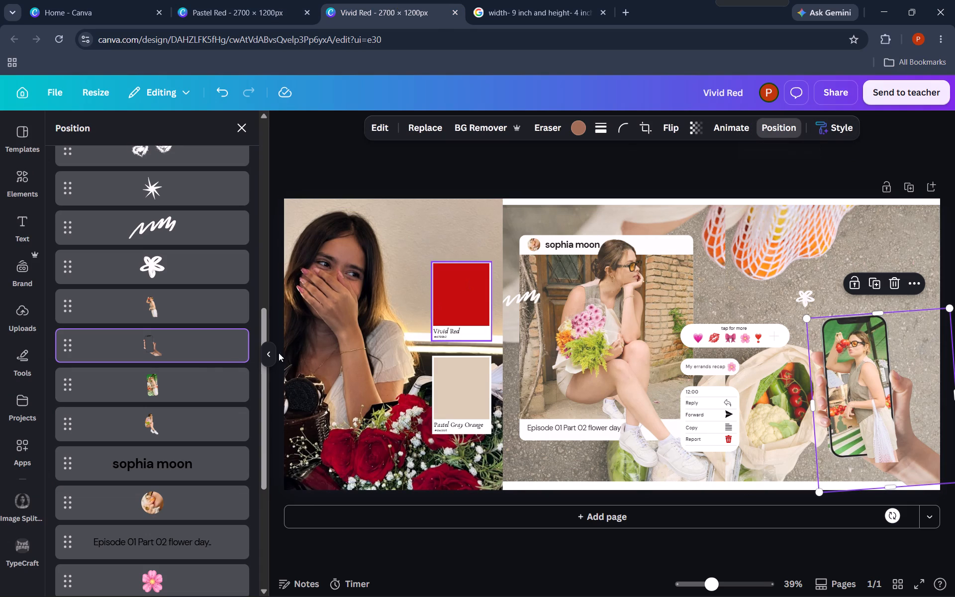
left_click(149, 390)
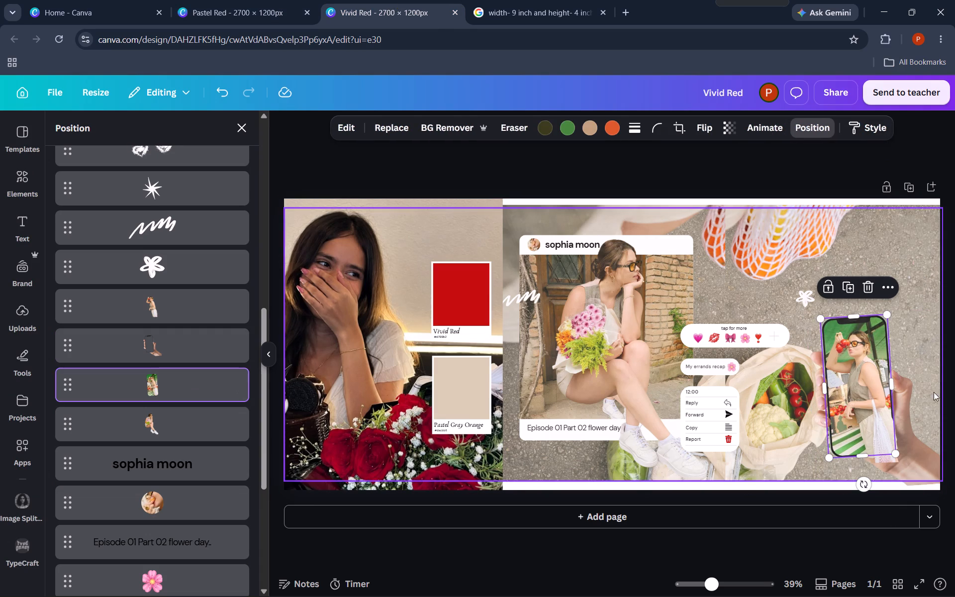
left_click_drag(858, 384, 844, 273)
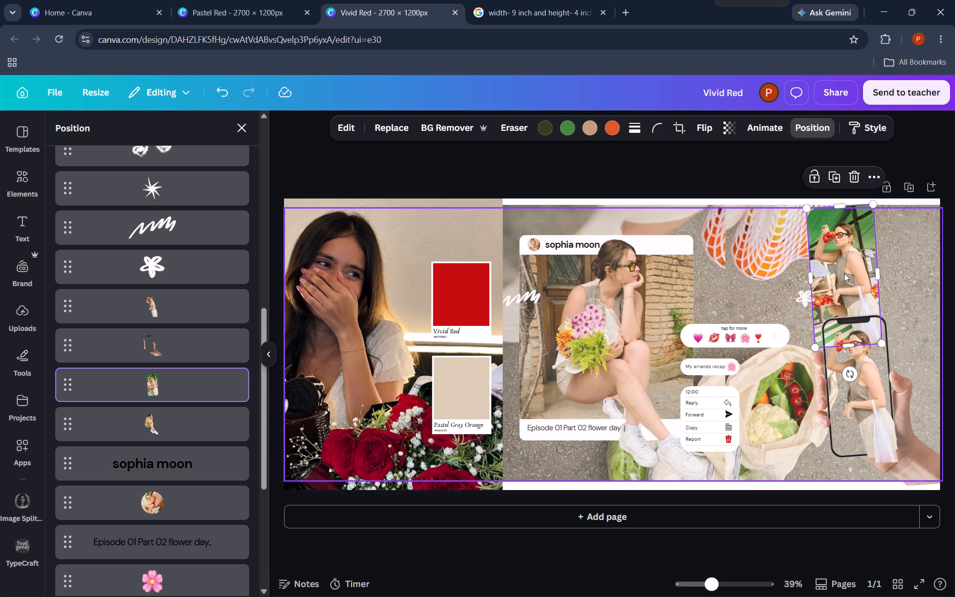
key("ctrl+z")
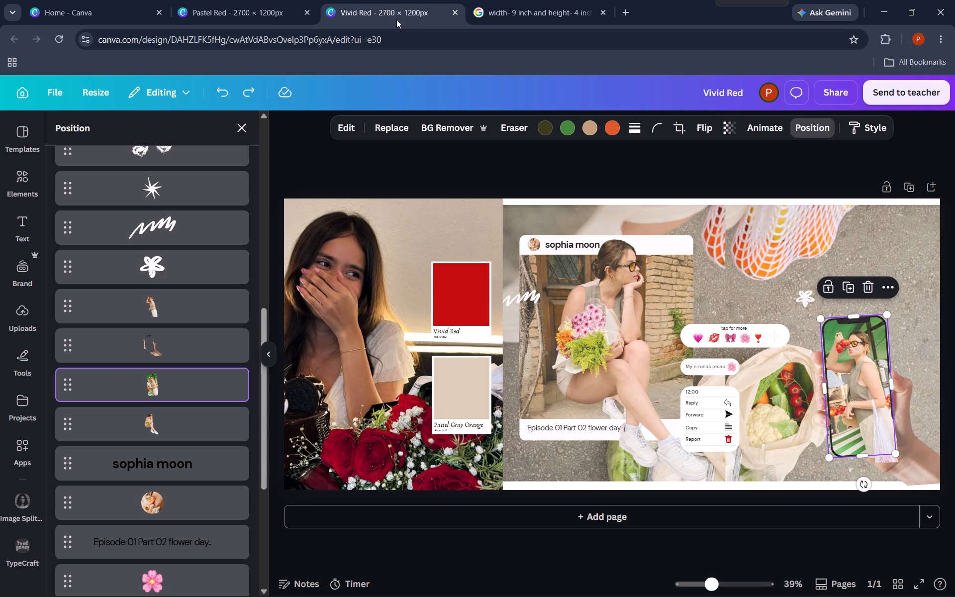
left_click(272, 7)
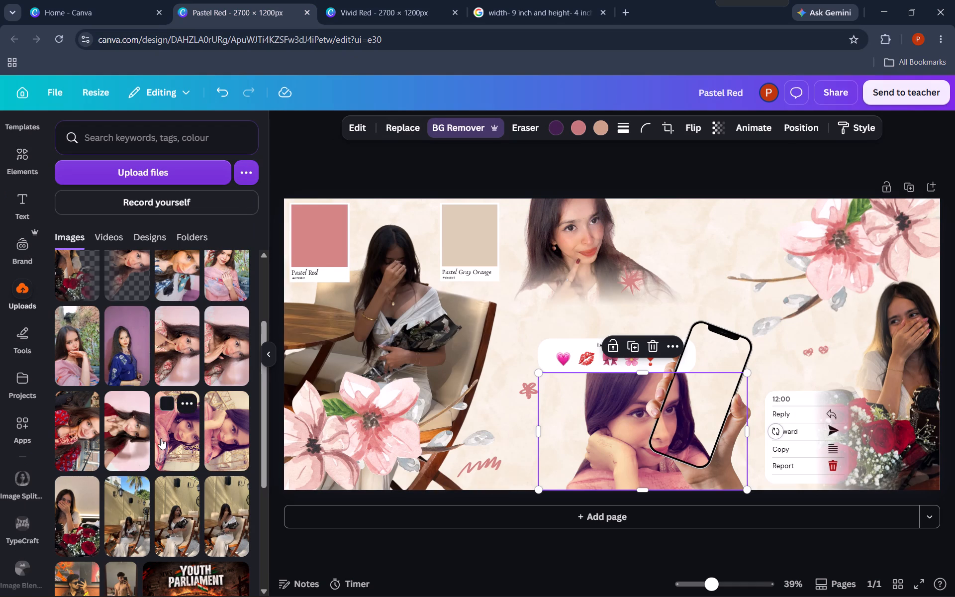
Add the uploaded portrait in the pink floral shawl, place it over the hand-held phone and tilt it clockwise to match.
scroll(161, 438, "up", 2)
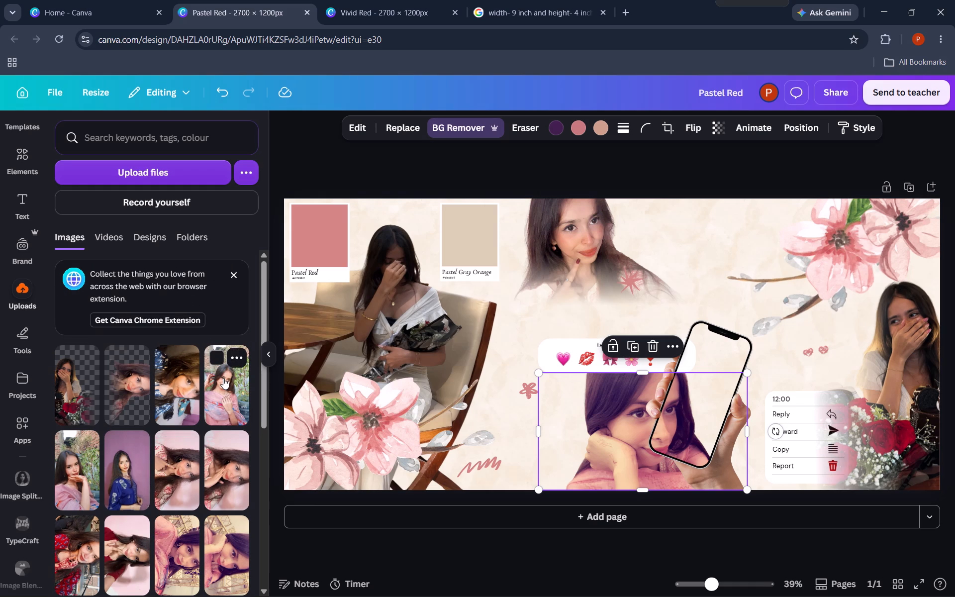
left_click(223, 378)
left_click_drag(606, 296, 694, 311)
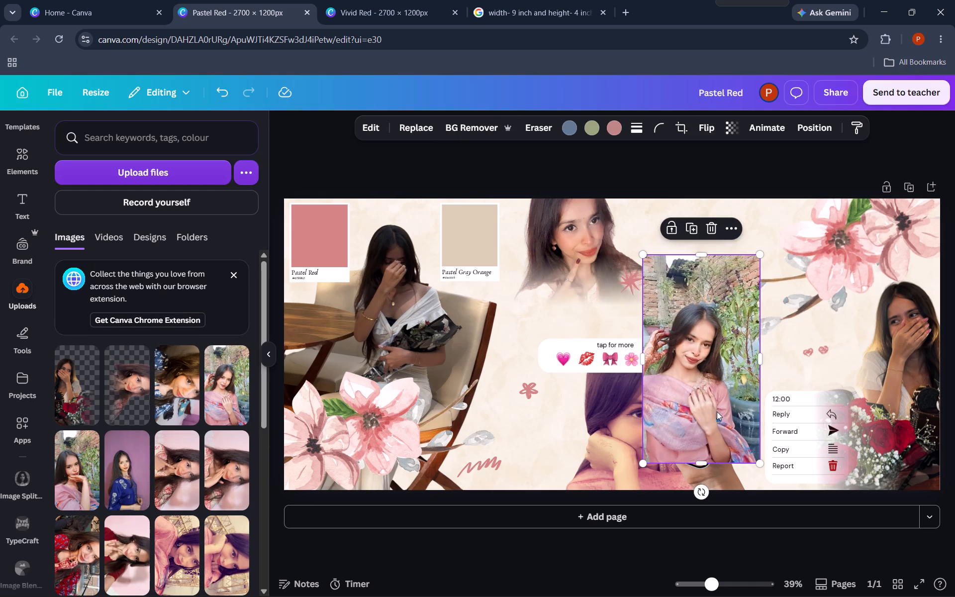
left_click_drag(702, 490, 657, 477)
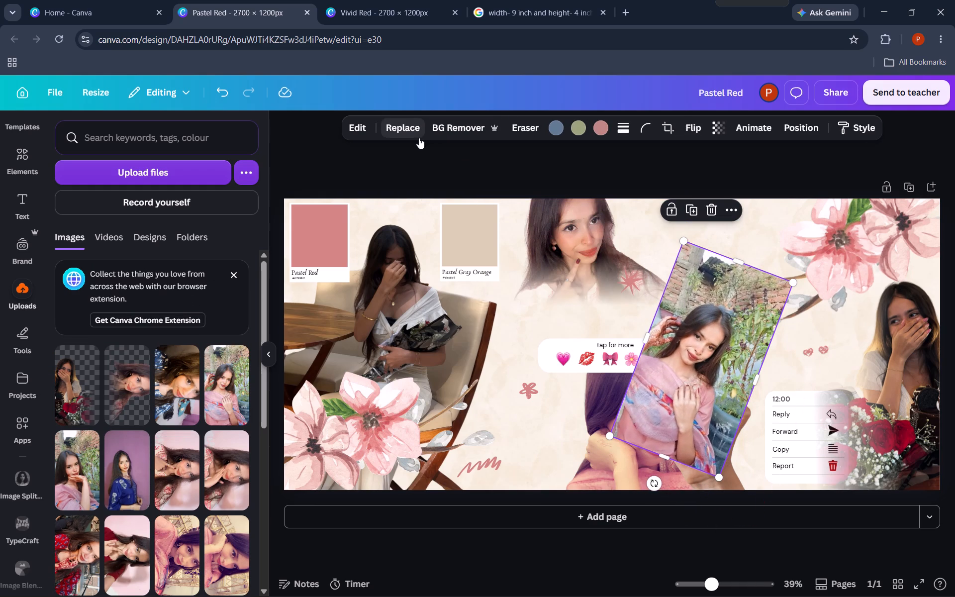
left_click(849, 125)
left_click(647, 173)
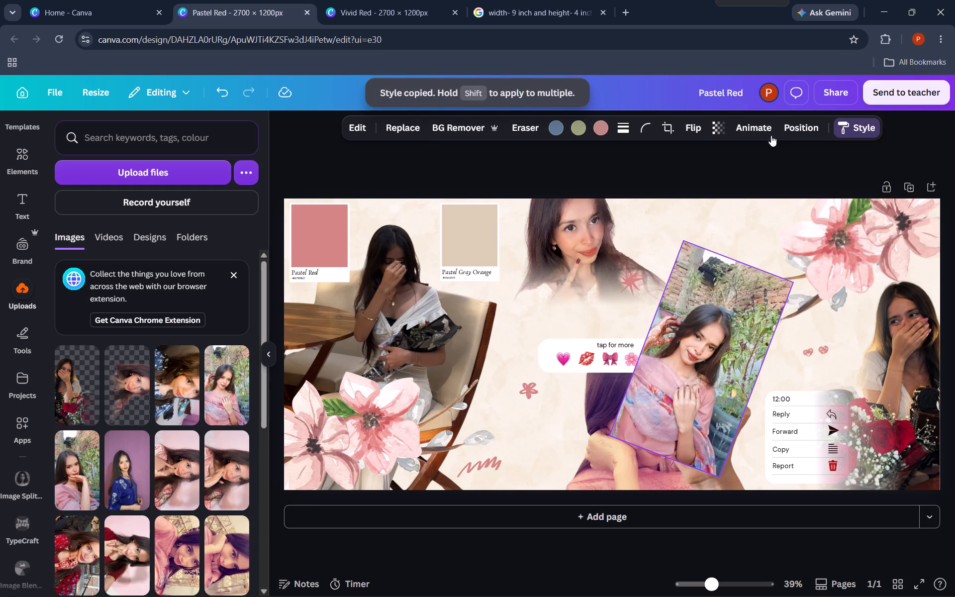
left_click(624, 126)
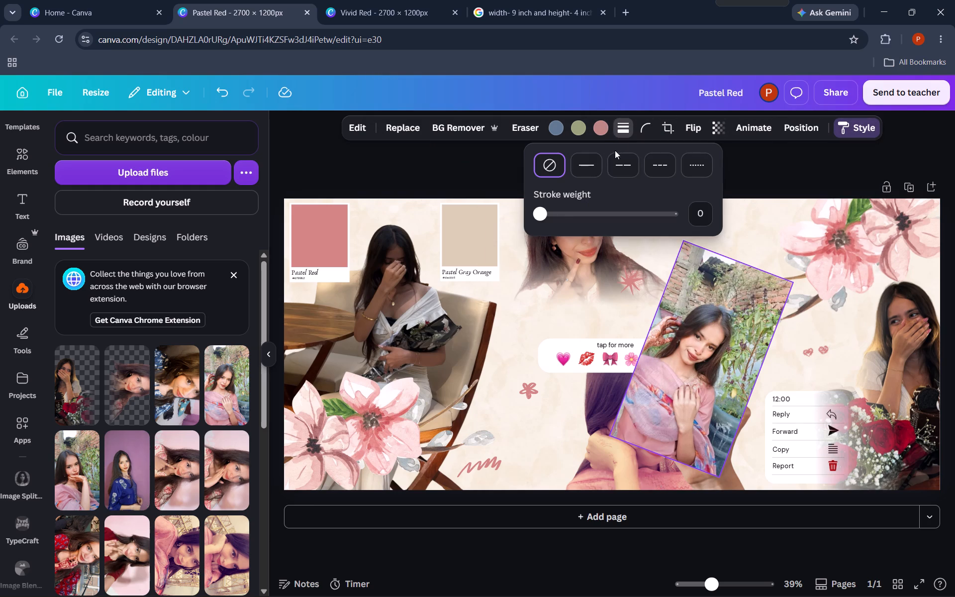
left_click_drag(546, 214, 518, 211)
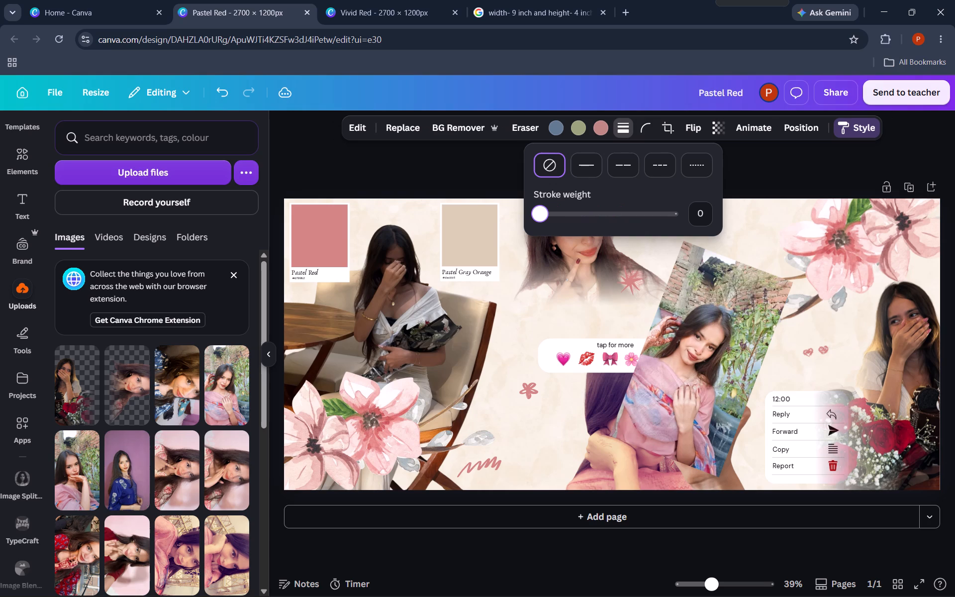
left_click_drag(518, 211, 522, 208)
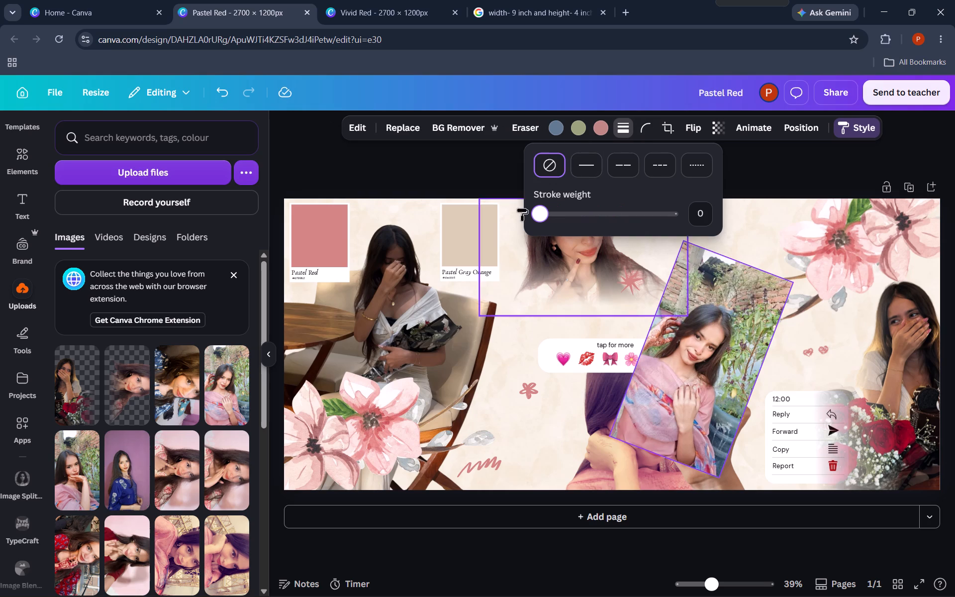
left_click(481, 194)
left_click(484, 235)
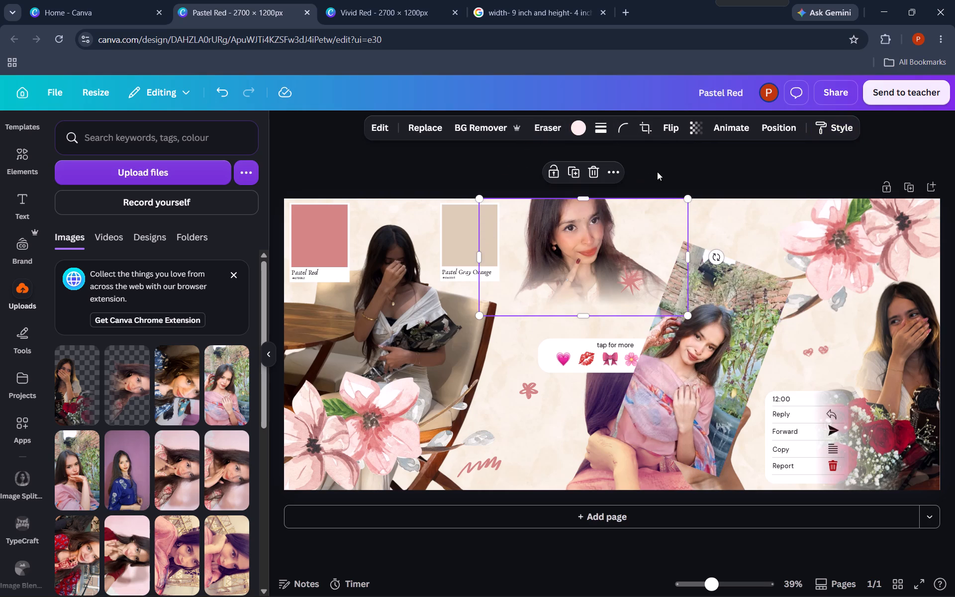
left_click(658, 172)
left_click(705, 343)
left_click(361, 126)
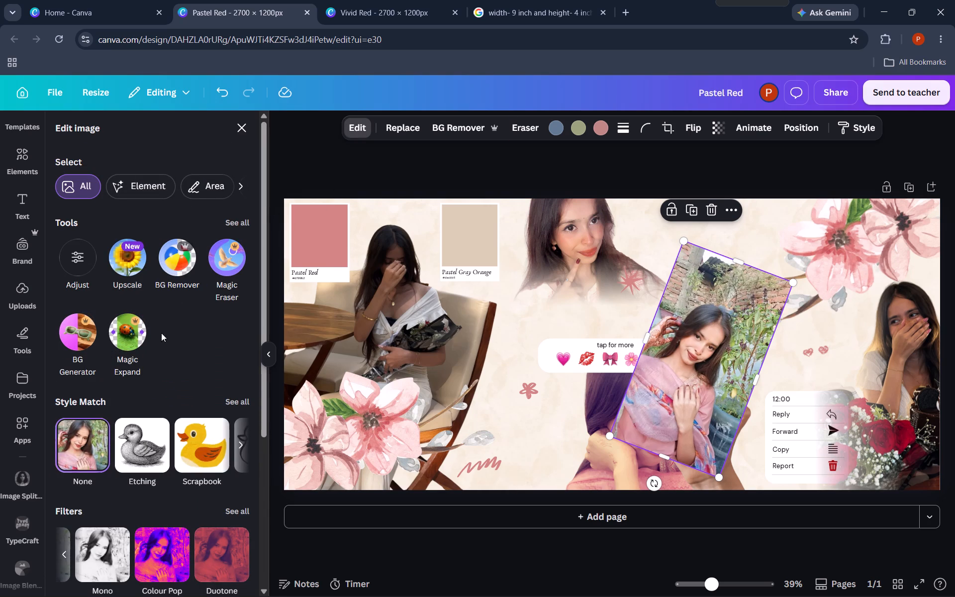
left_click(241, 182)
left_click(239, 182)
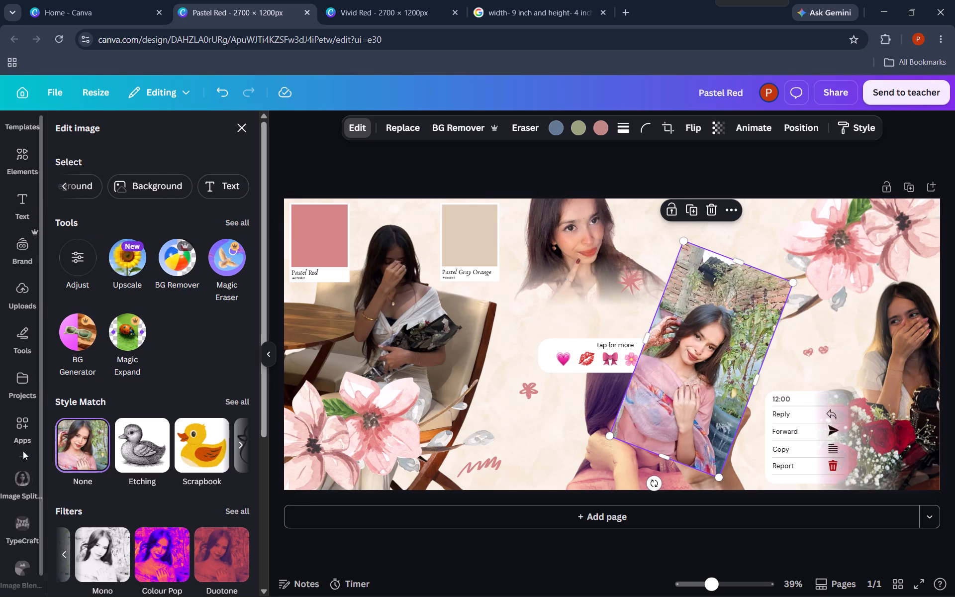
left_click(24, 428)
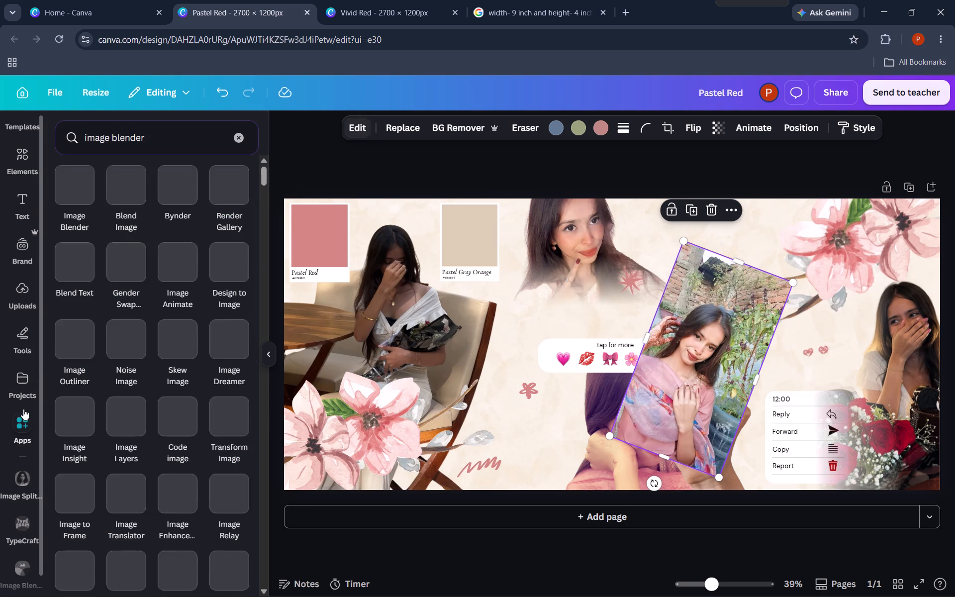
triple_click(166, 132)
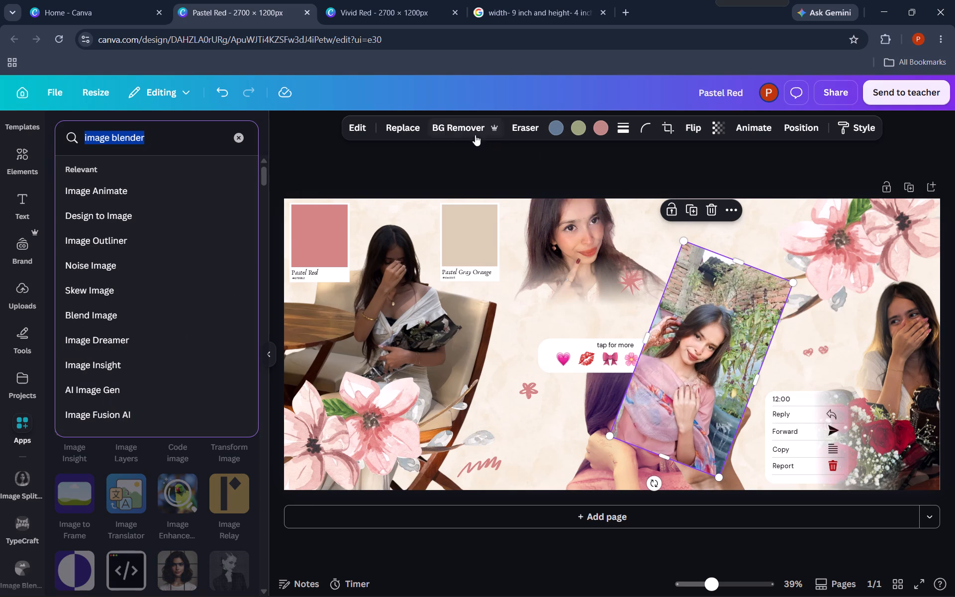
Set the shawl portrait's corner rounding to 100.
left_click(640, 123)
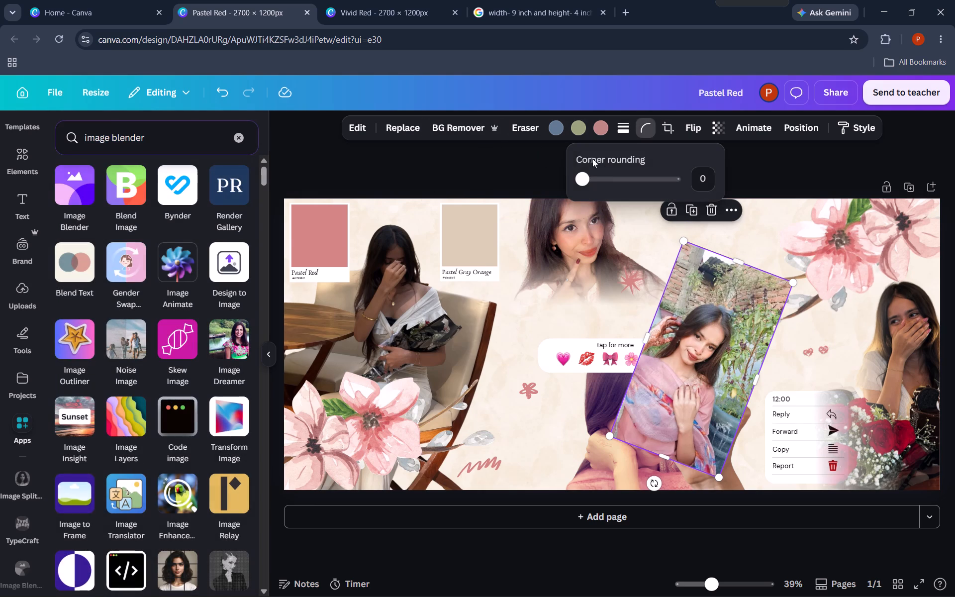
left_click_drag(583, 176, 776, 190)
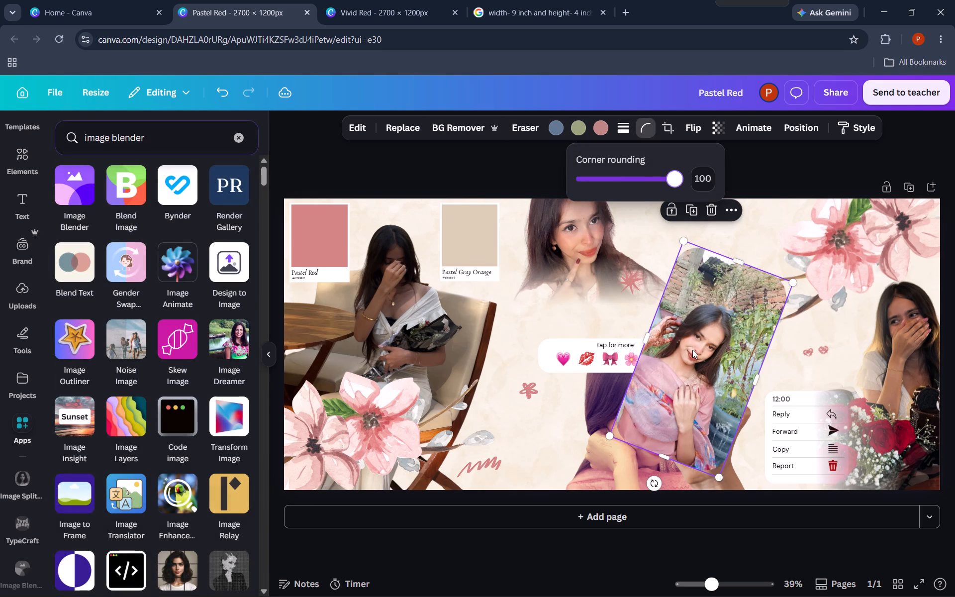
Shrink the shawl portrait and position it over the phone's screen, sizing it to cover the whole display.
left_click_drag(693, 349, 694, 379)
left_click_drag(797, 312, 696, 353)
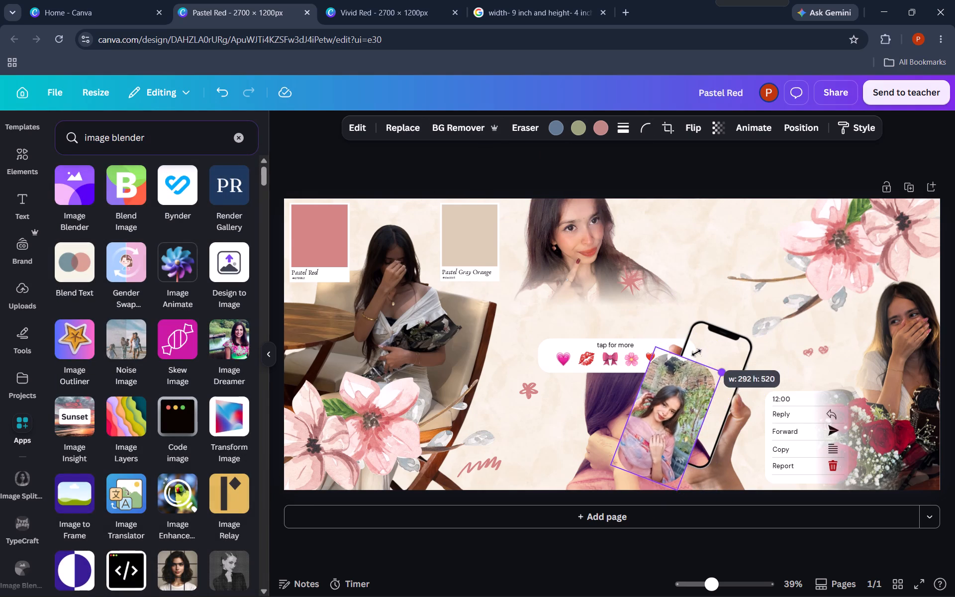
left_click_drag(696, 353, 686, 364)
left_click_drag(650, 400, 690, 375)
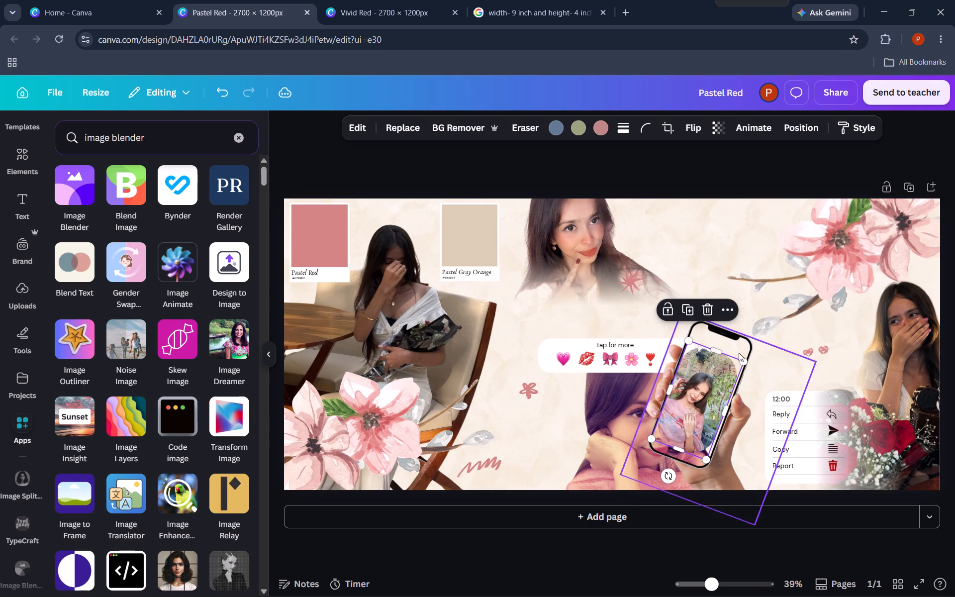
left_click_drag(742, 361, 771, 345)
left_click_drag(760, 350, 752, 359)
left_click_drag(761, 352, 766, 349)
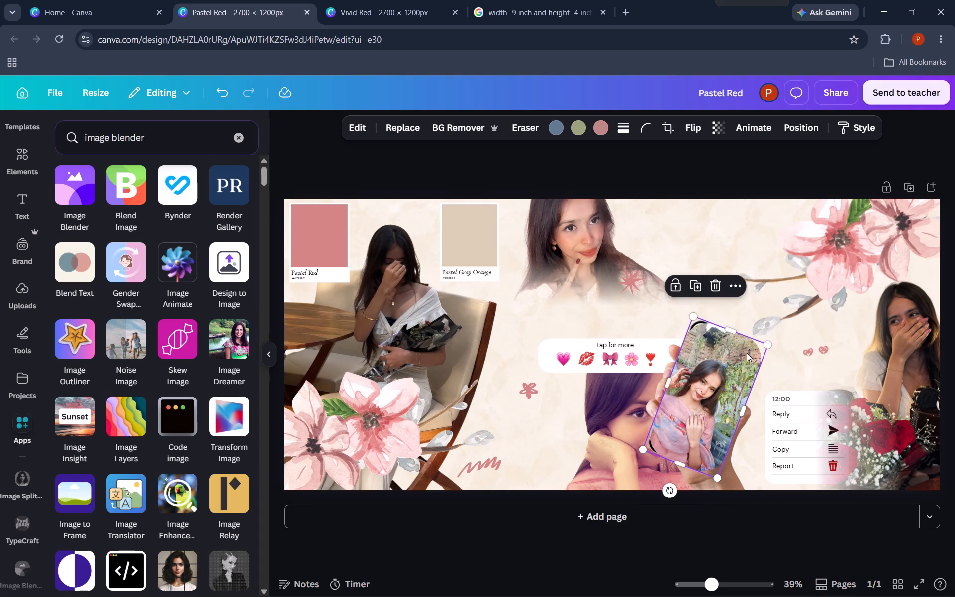
Set the shawl portrait's corner rounding to 54.
left_click(643, 128)
left_click_drag(664, 177, 645, 181)
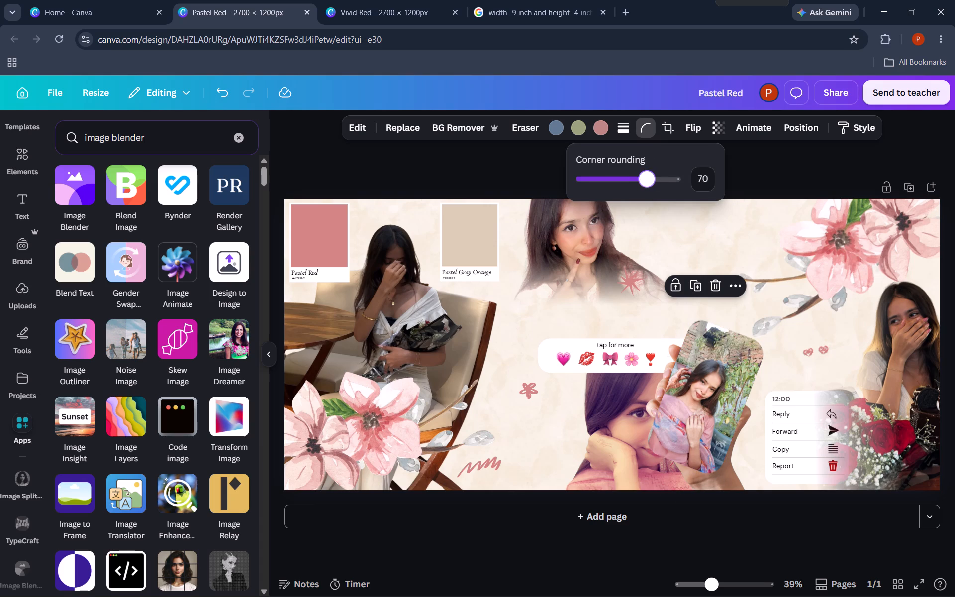
left_click_drag(645, 181, 632, 181)
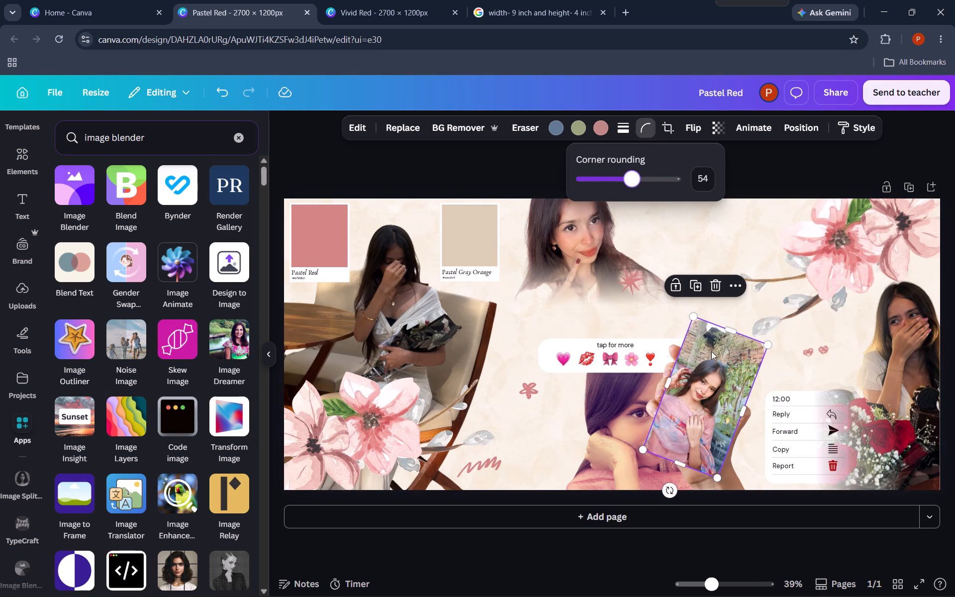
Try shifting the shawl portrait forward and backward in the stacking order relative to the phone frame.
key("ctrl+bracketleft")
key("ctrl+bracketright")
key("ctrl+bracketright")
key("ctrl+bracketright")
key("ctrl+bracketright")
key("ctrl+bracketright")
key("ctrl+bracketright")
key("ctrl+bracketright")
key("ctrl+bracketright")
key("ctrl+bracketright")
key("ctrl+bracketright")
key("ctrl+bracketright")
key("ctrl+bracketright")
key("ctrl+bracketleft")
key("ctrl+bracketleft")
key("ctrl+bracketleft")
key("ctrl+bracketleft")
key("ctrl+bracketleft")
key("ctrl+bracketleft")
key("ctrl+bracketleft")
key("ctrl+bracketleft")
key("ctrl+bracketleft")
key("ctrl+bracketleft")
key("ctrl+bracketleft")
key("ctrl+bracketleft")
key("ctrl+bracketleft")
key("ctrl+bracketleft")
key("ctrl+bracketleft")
Move the hand-held phone's layer above the shawl portrait so the frame overlaps the photo.
left_click(801, 127)
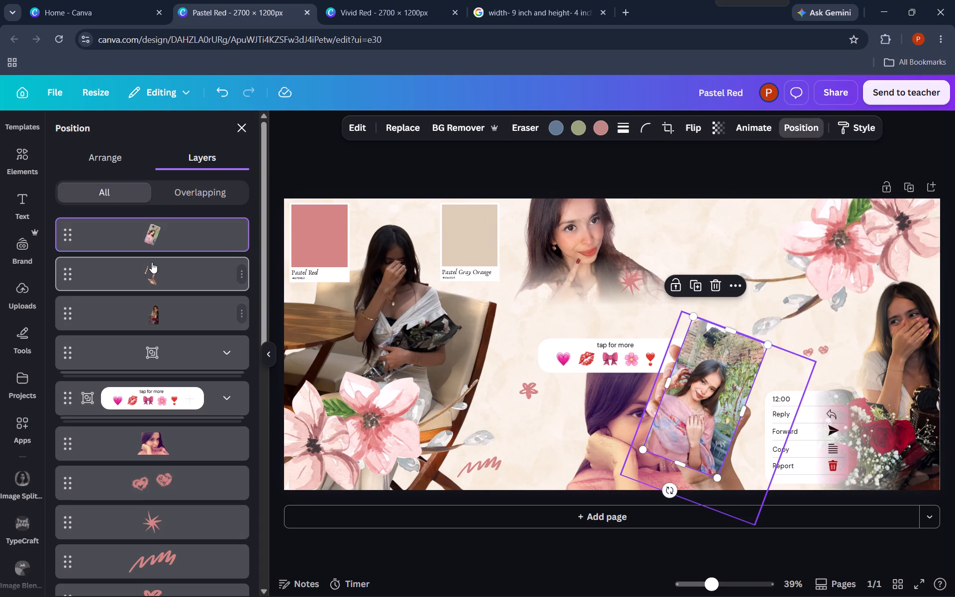
left_click_drag(152, 271, 156, 223)
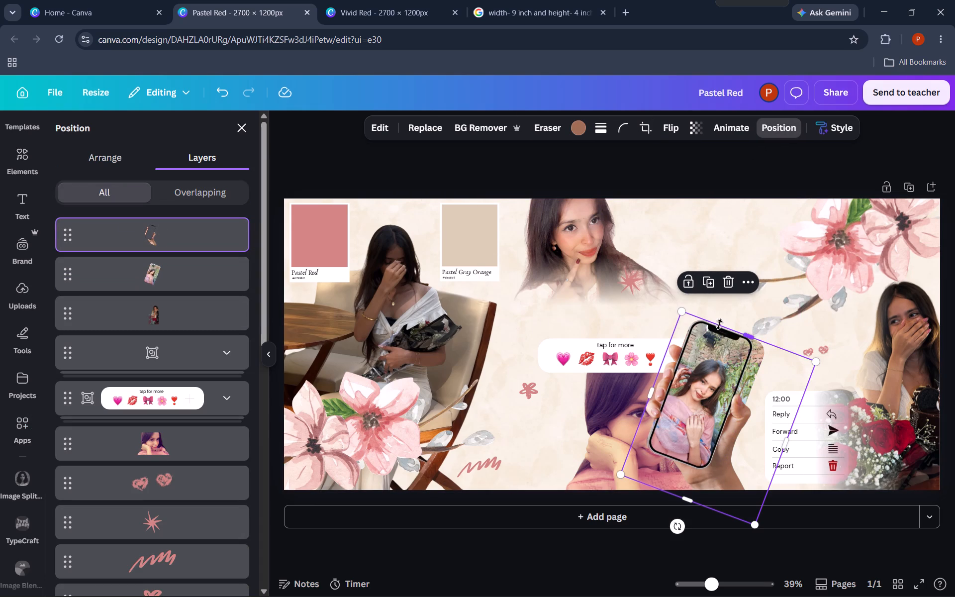
Crop the shawl portrait's right, left and bottom edges so it fits inside the phone frame.
left_click(189, 283)
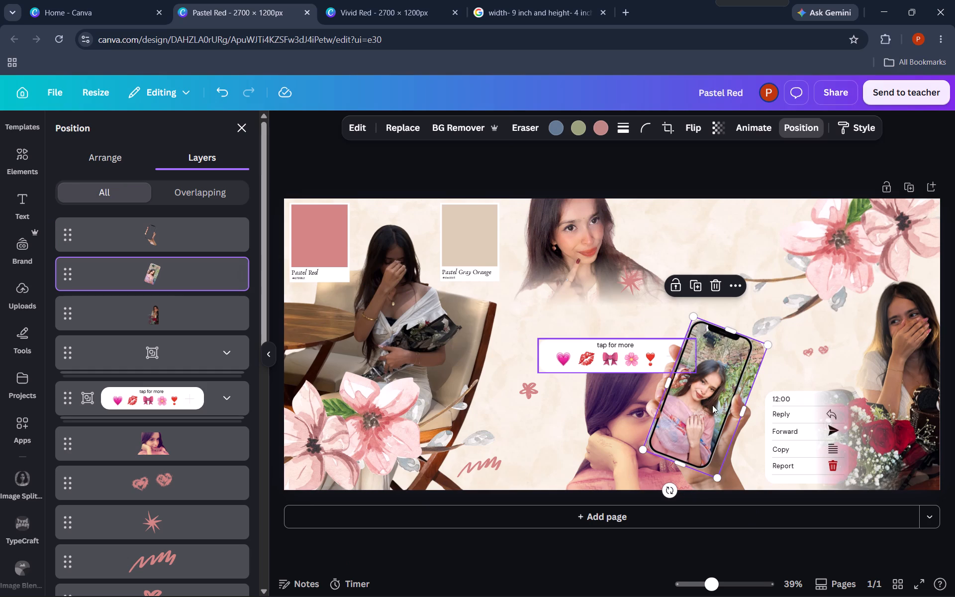
left_click_drag(745, 411, 729, 406)
left_click(729, 406)
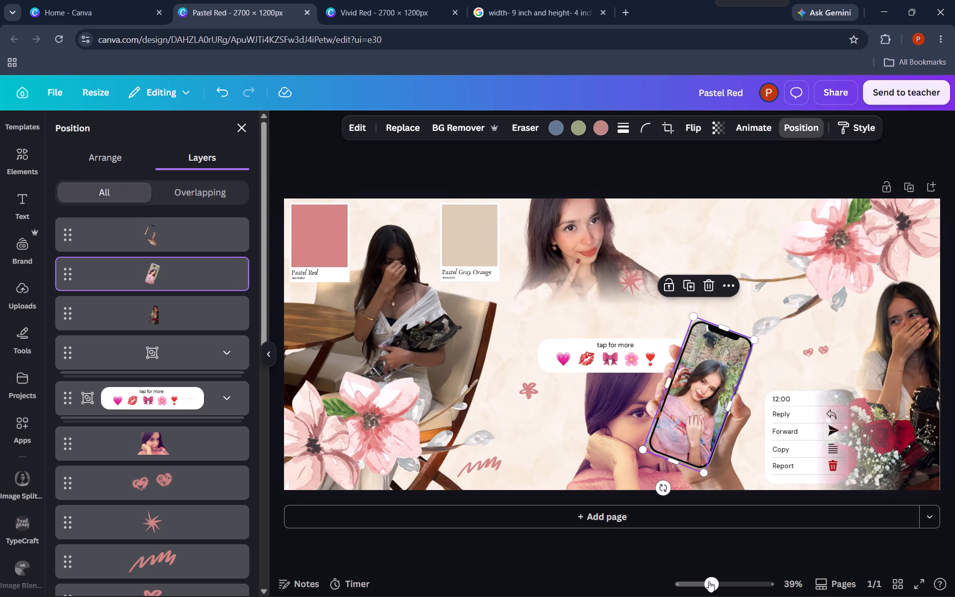
left_click_drag(709, 581, 726, 582)
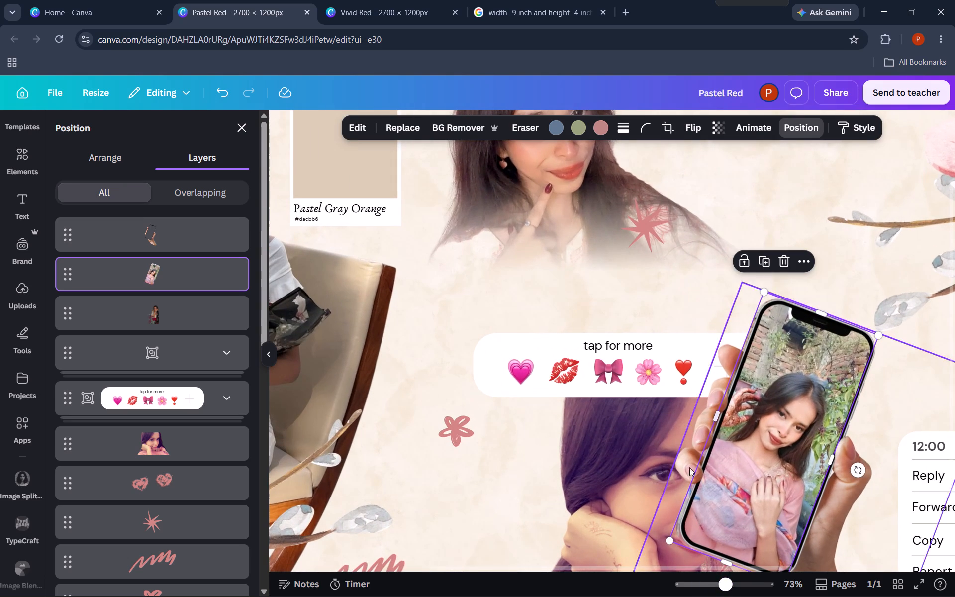
left_click_drag(717, 415, 722, 416)
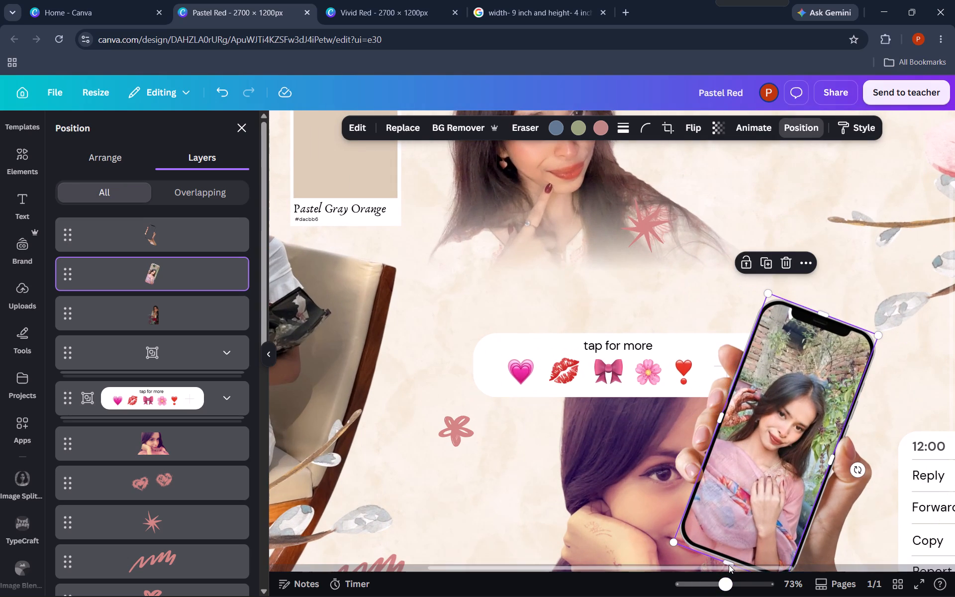
left_click_drag(726, 561, 730, 556)
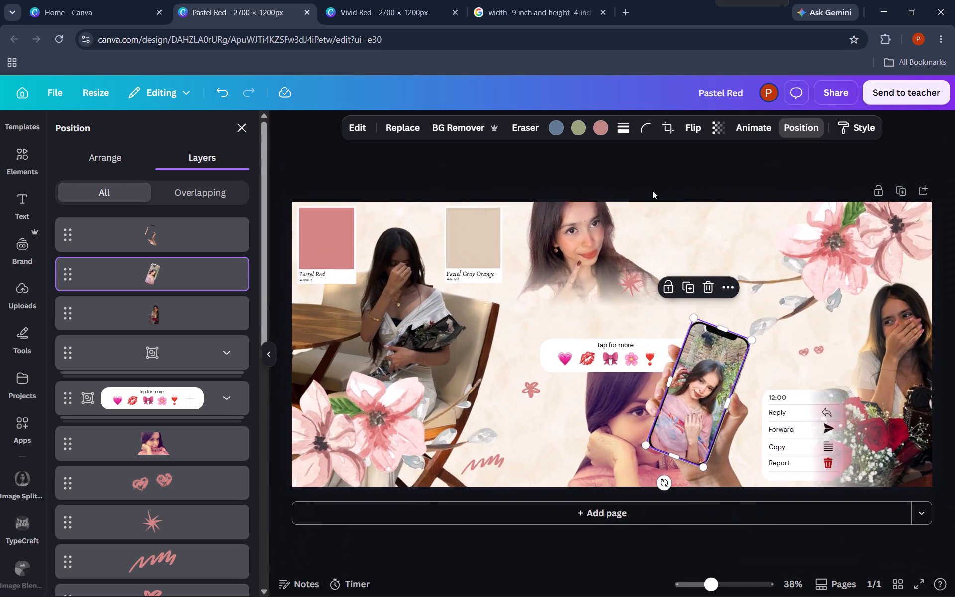
Group the hand-held phone frame with the shawl portrait.
left_click(148, 235, "shift")
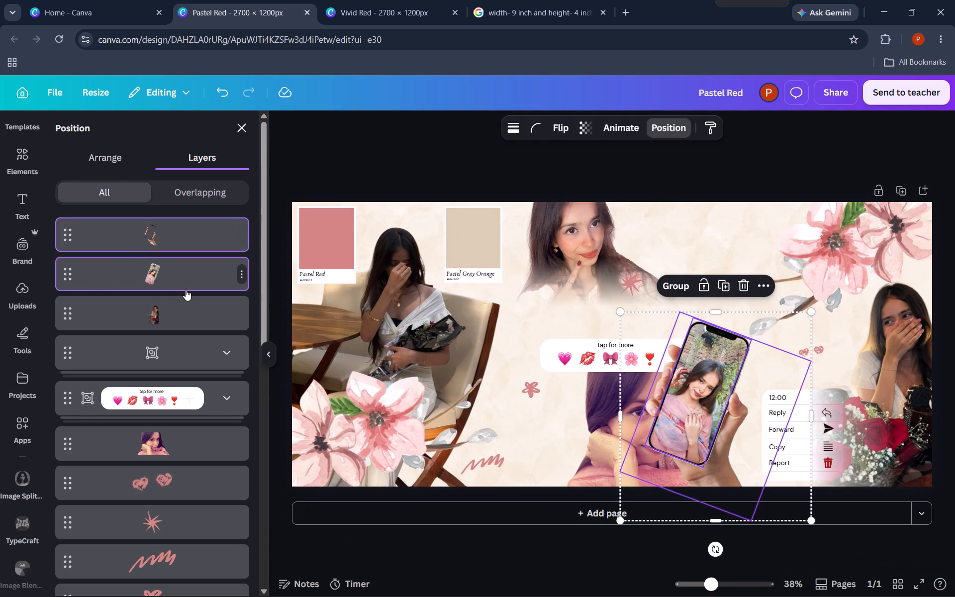
key("ctrl+g")
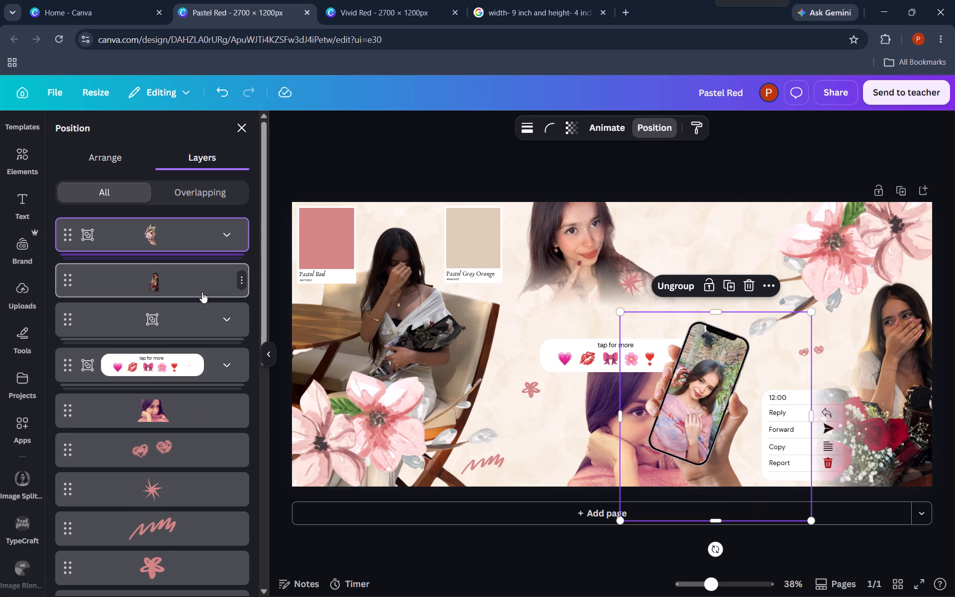
Move the purple-toned portrait left along the banner's bottom edge, clear of the phone and over the scribble doodle.
left_click(574, 417)
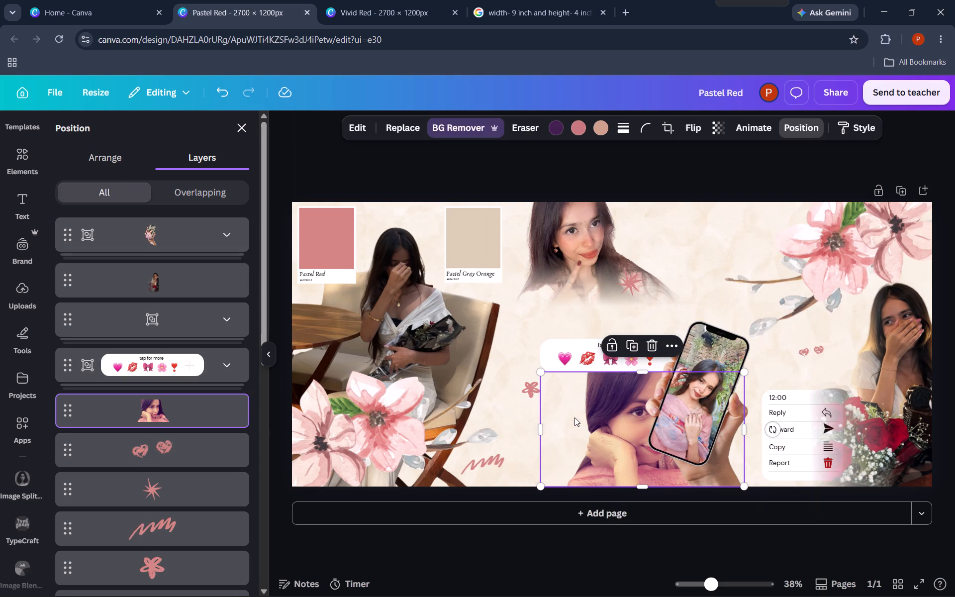
left_click_drag(584, 414, 562, 414)
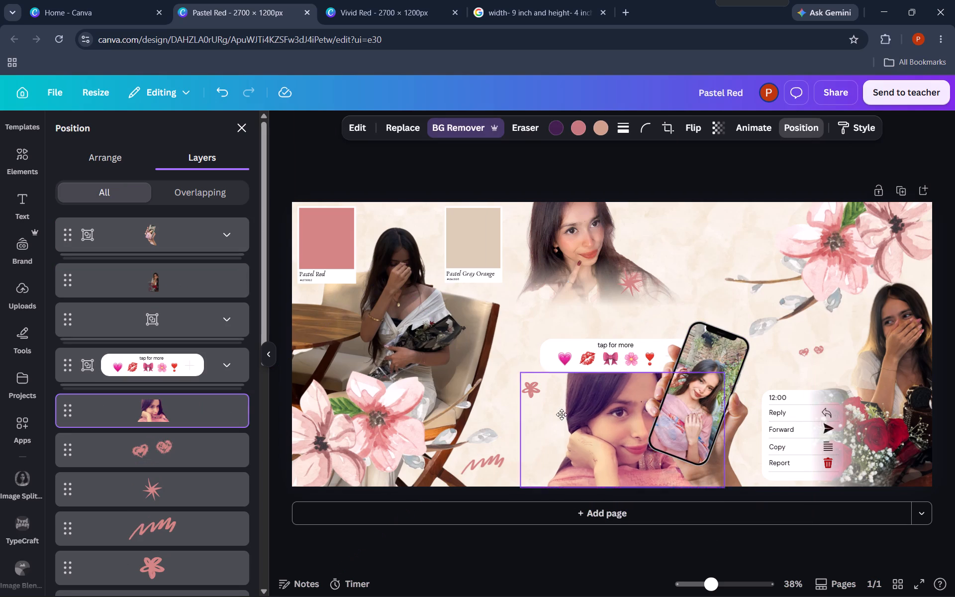
left_click_drag(562, 414, 502, 414)
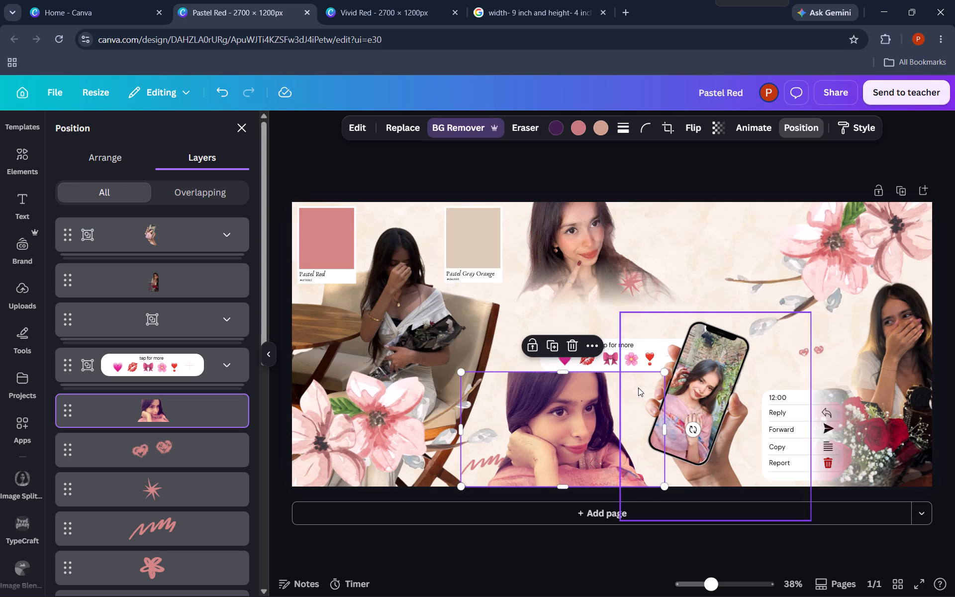
Move the "tap for more" emoji bar down and left so it overlaps the top edge of the purple-toned portrait.
left_click(721, 347)
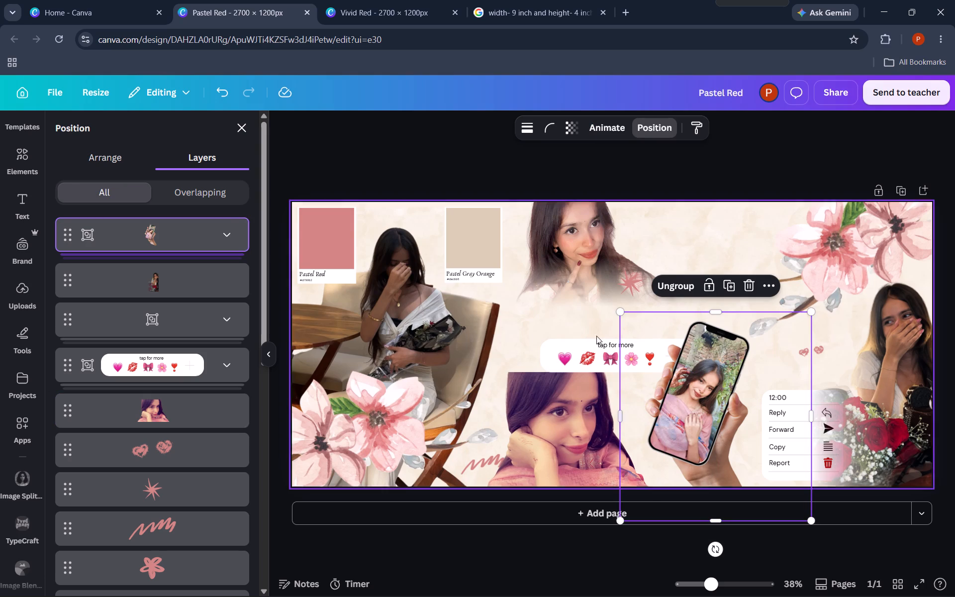
left_click(557, 345)
left_click_drag(561, 349, 582, 316)
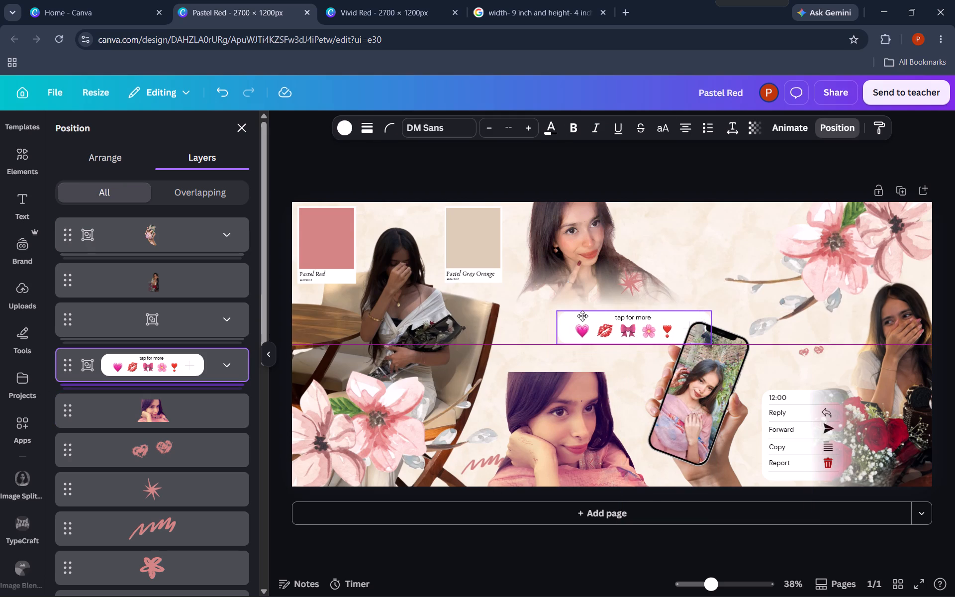
left_click_drag(582, 316, 482, 356)
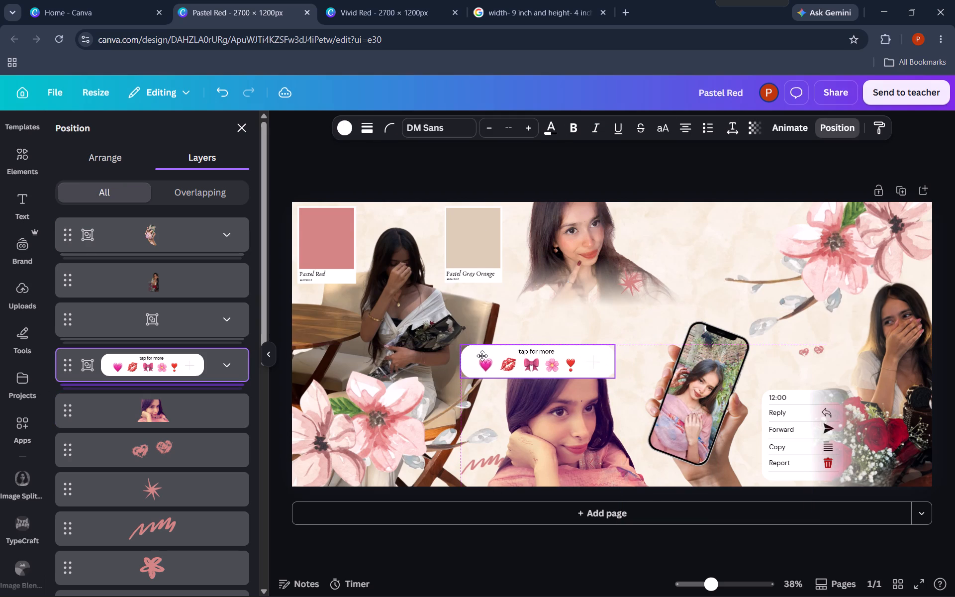
left_click_drag(482, 356, 477, 355)
Enlarge the hand-held phone group slightly and shift it up and right, toward the 12:00 message menu.
left_click(702, 367)
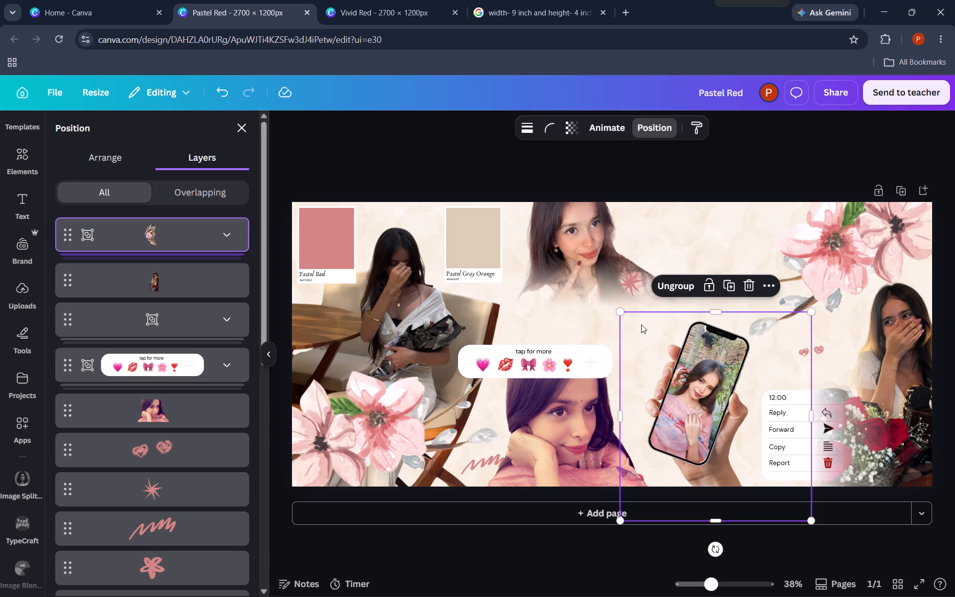
left_click_drag(617, 309, 596, 291)
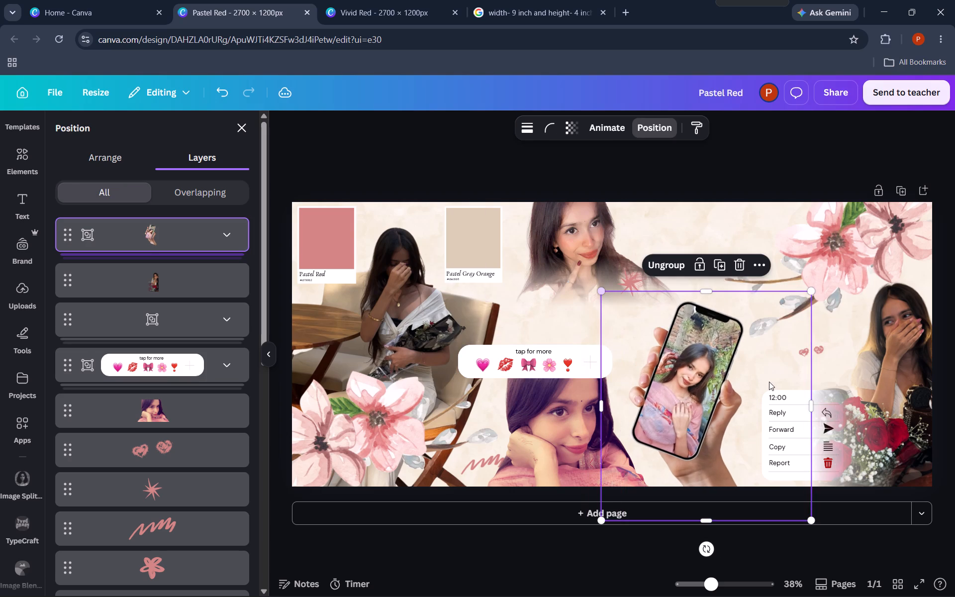
left_click_drag(769, 382, 781, 373)
double_click(608, 189)
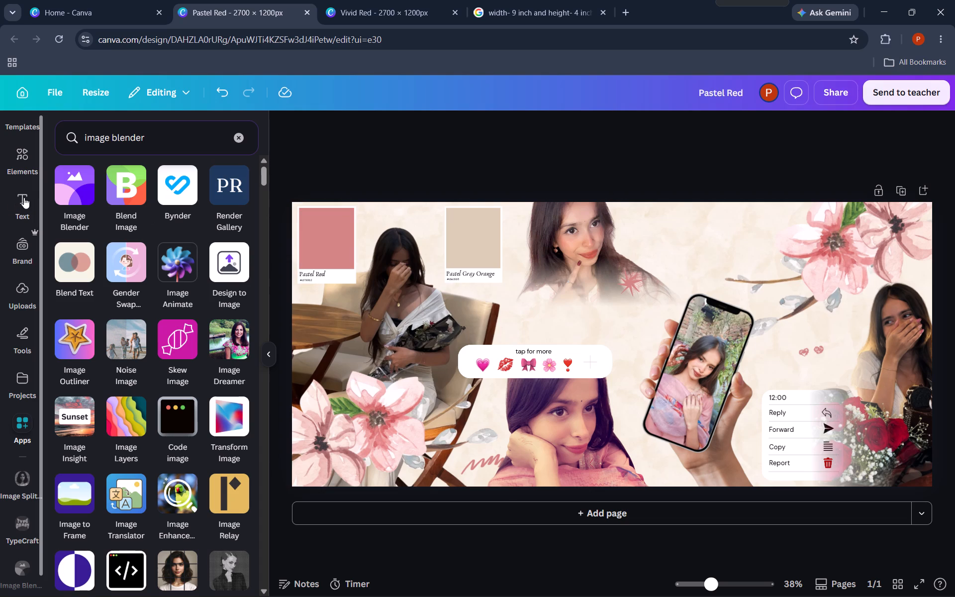
Search the elements library for "love elements" and show all the matching graphics.
left_click(25, 301)
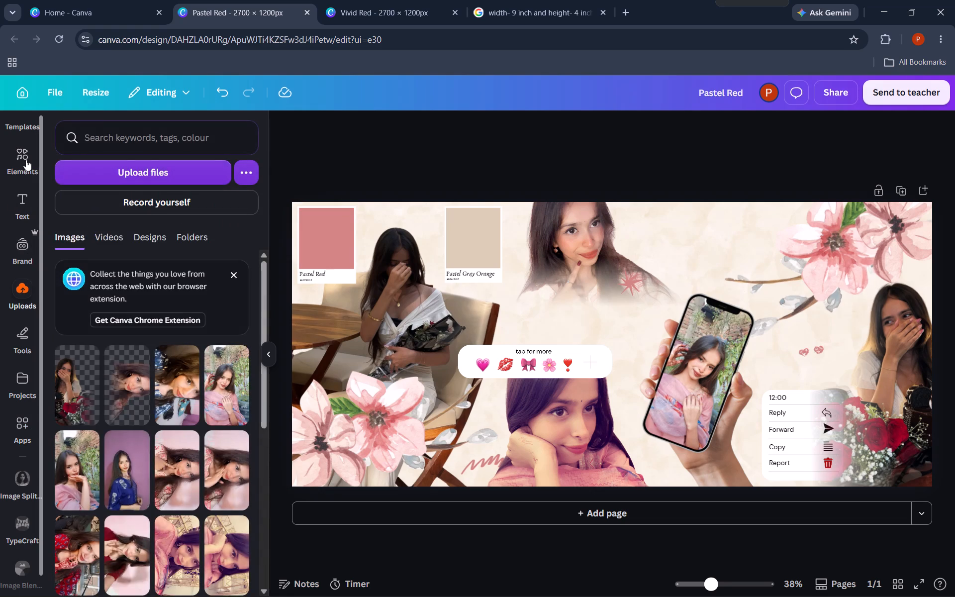
left_click(26, 160)
left_click(130, 139)
type("love elements")
key("Return")
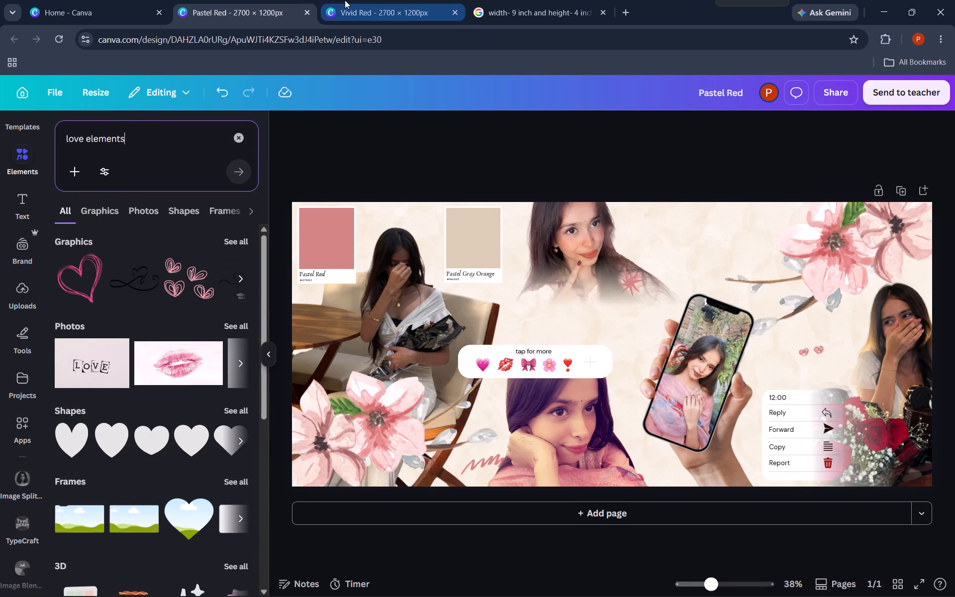
left_click(358, 0)
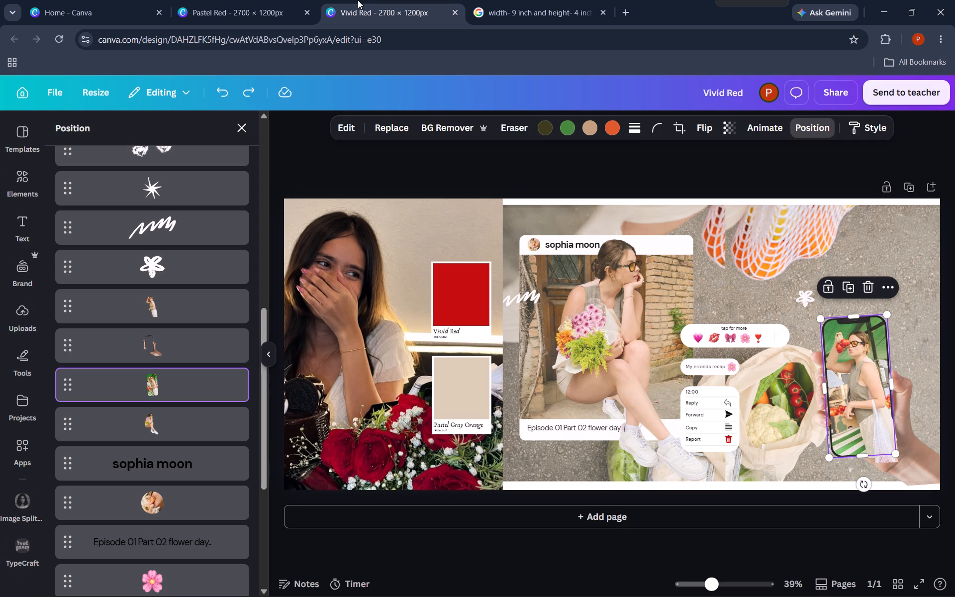
left_click(213, 0)
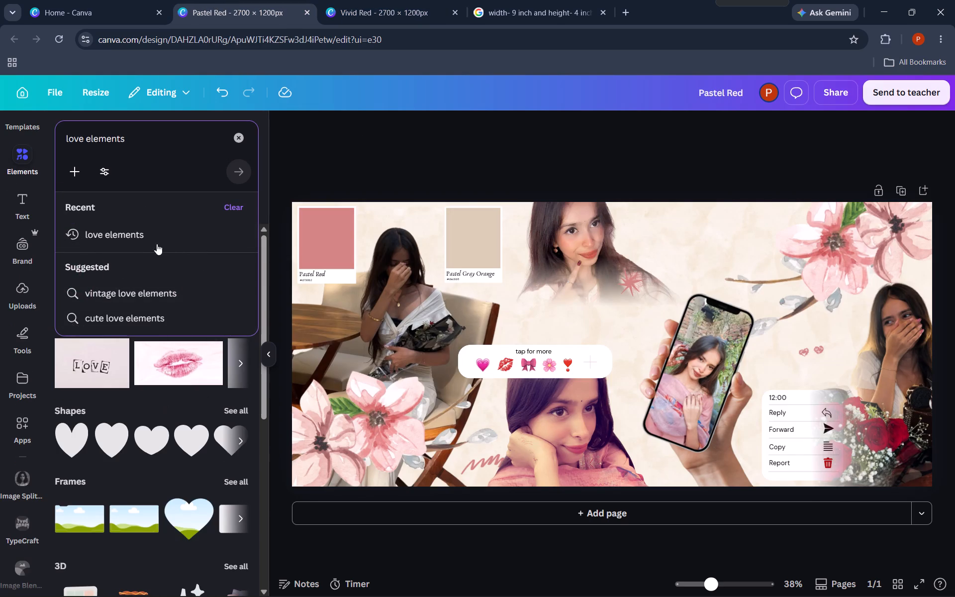
key("Return")
left_click(228, 173)
left_click(143, 397)
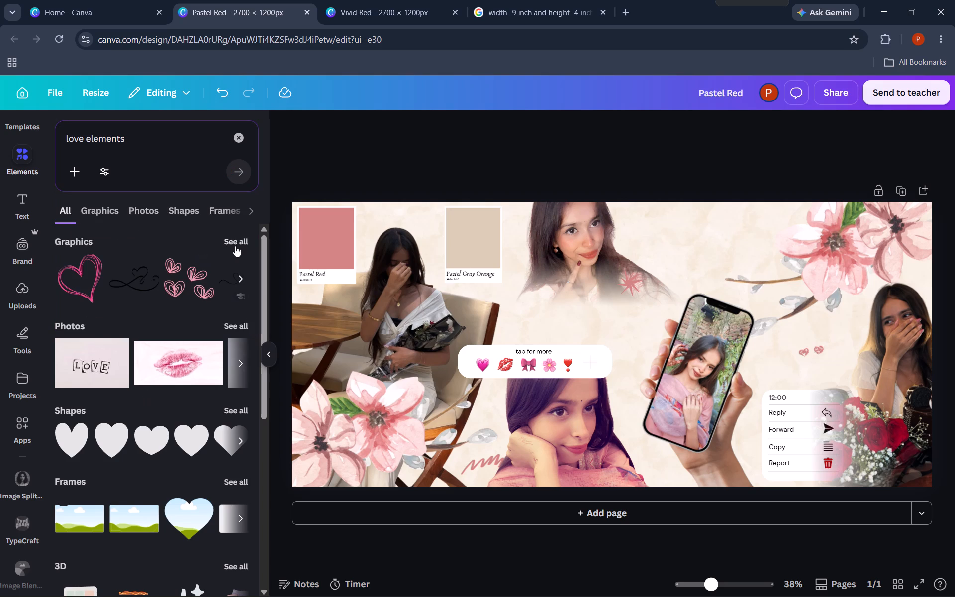
left_click(235, 239)
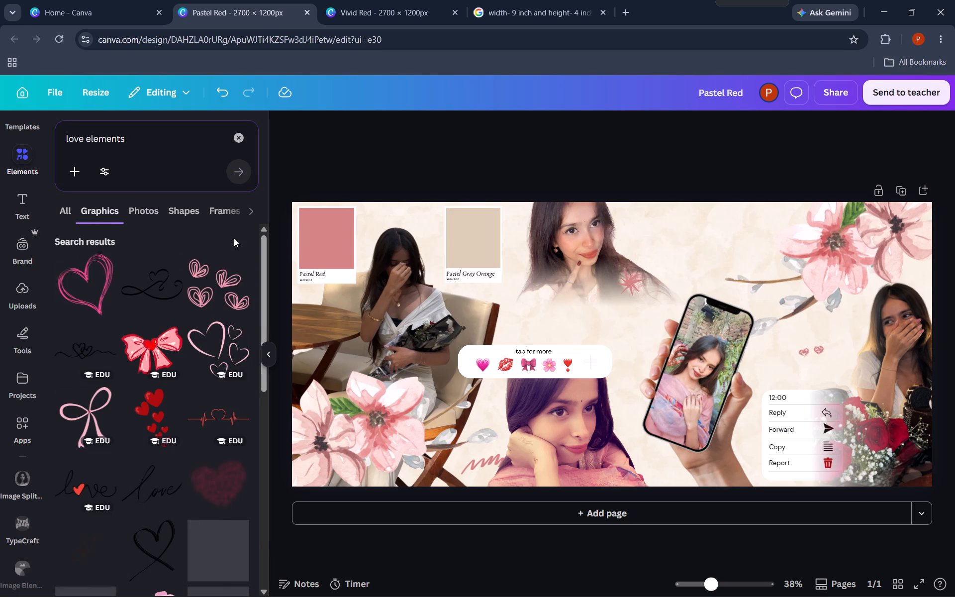
Add the pink bow with a red heart, shrink it and place it over the top edge of the phone.
left_click(157, 334)
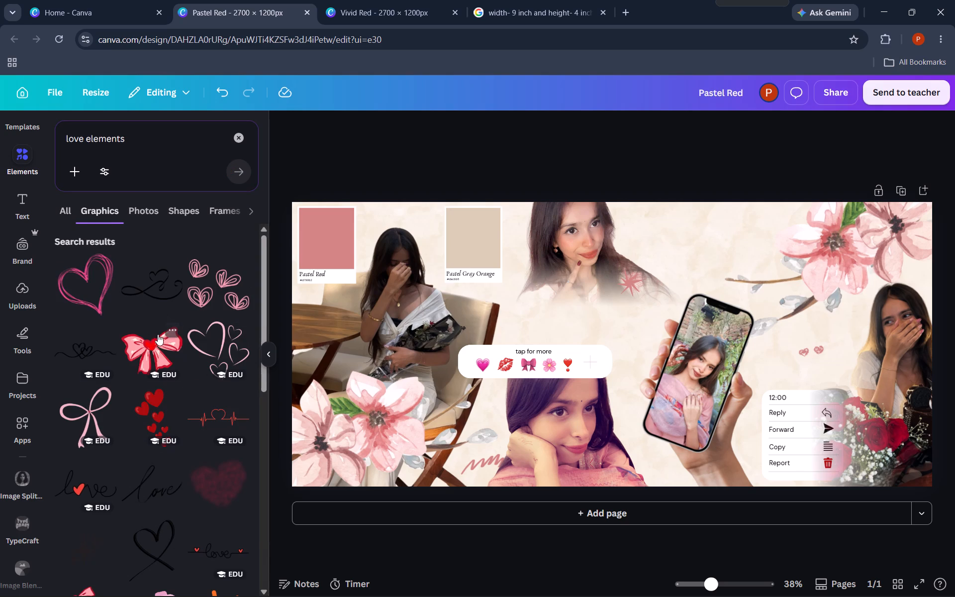
left_click_drag(759, 227, 667, 277)
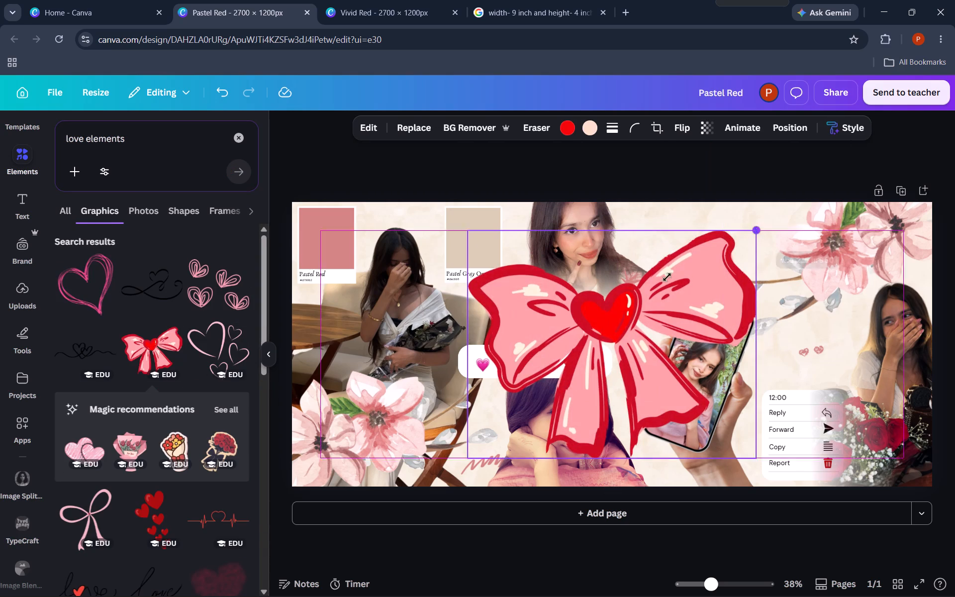
left_click_drag(667, 277, 515, 377)
left_click_drag(503, 426, 684, 235)
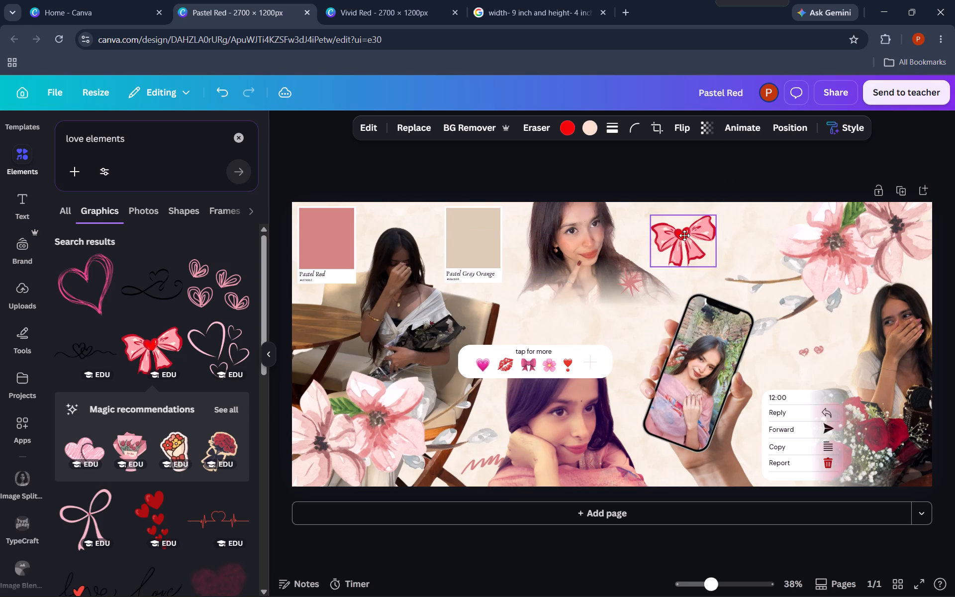
left_click_drag(684, 235, 705, 288)
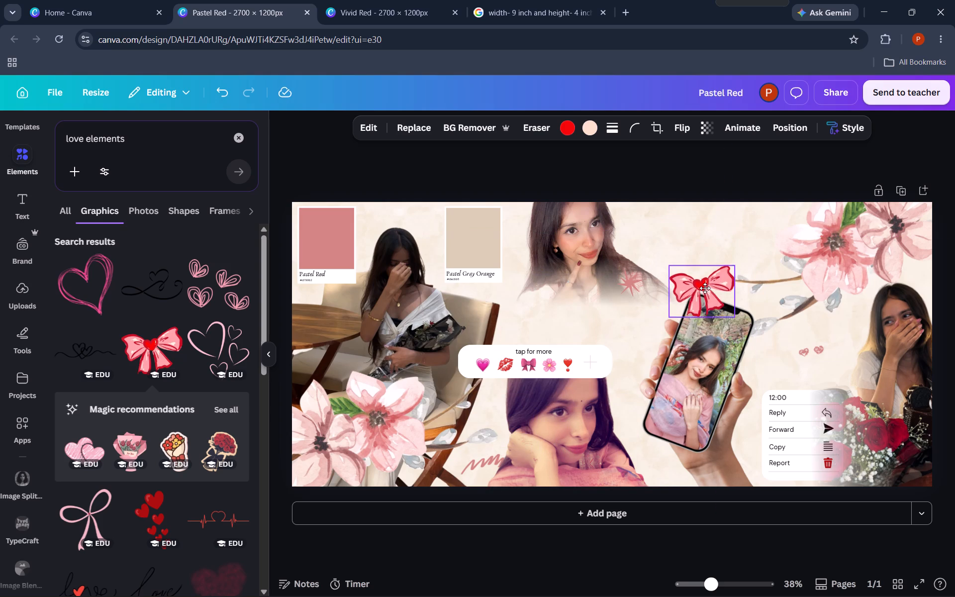
left_click_drag(705, 288, 698, 296)
Tilt the bow slightly clockwise, shrink it further and fit it on the phone's upper-left corner.
left_click_drag(699, 359, 691, 361)
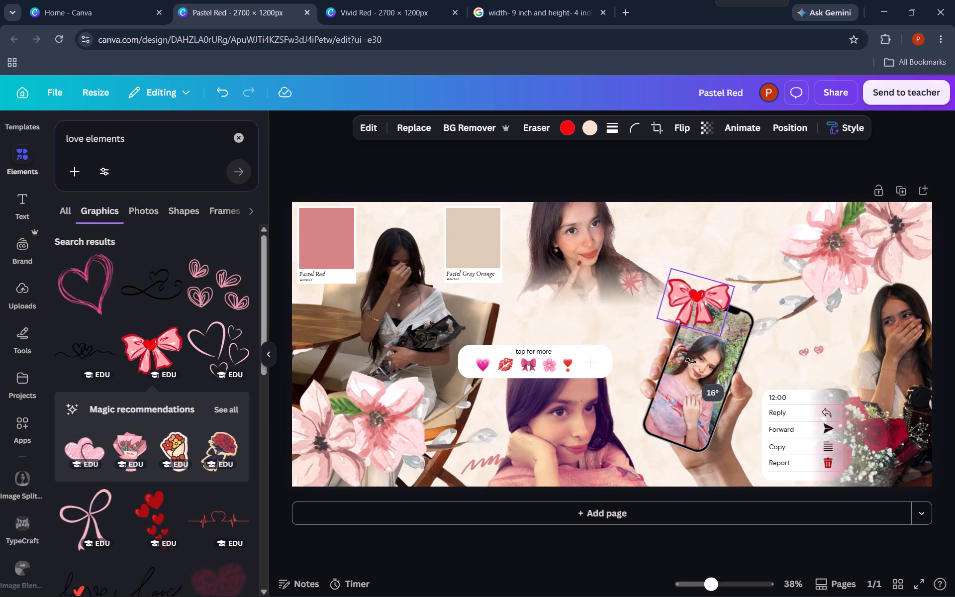
left_click_drag(691, 361, 690, 361)
left_click_drag(689, 307, 700, 310)
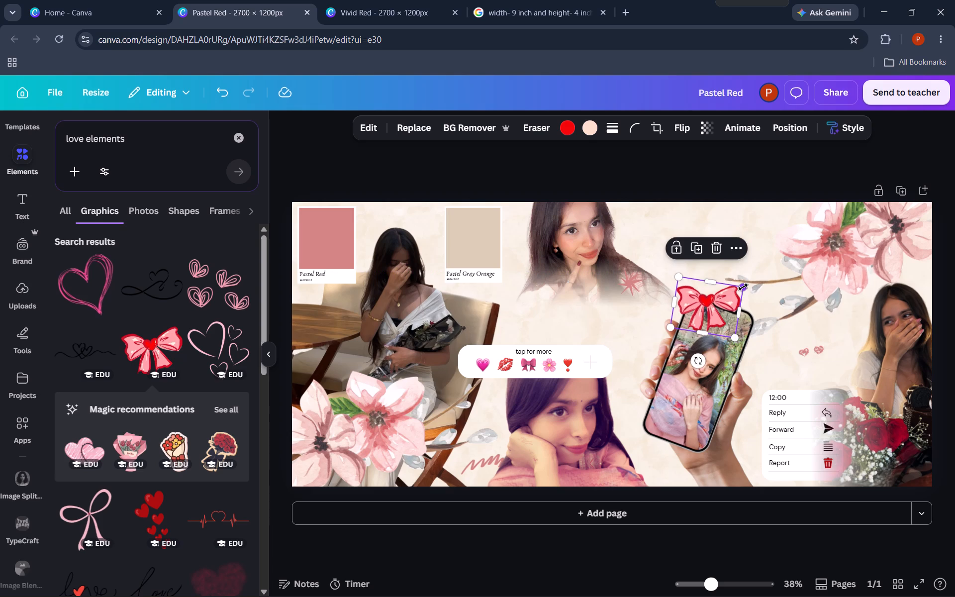
left_click_drag(743, 287, 714, 304)
left_click_drag(694, 314, 698, 299)
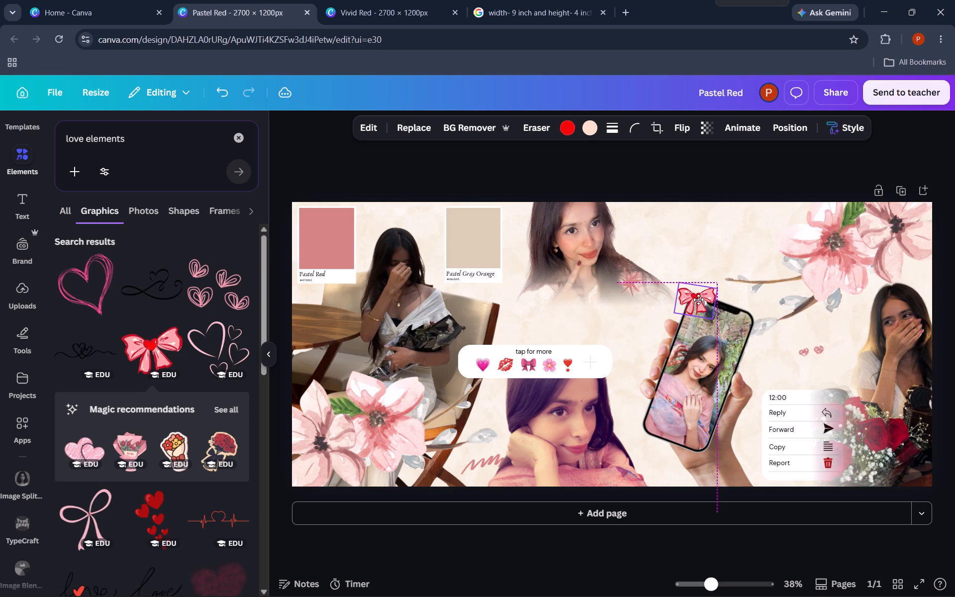
left_click_drag(698, 299, 699, 300)
left_click_drag(680, 341, 693, 343)
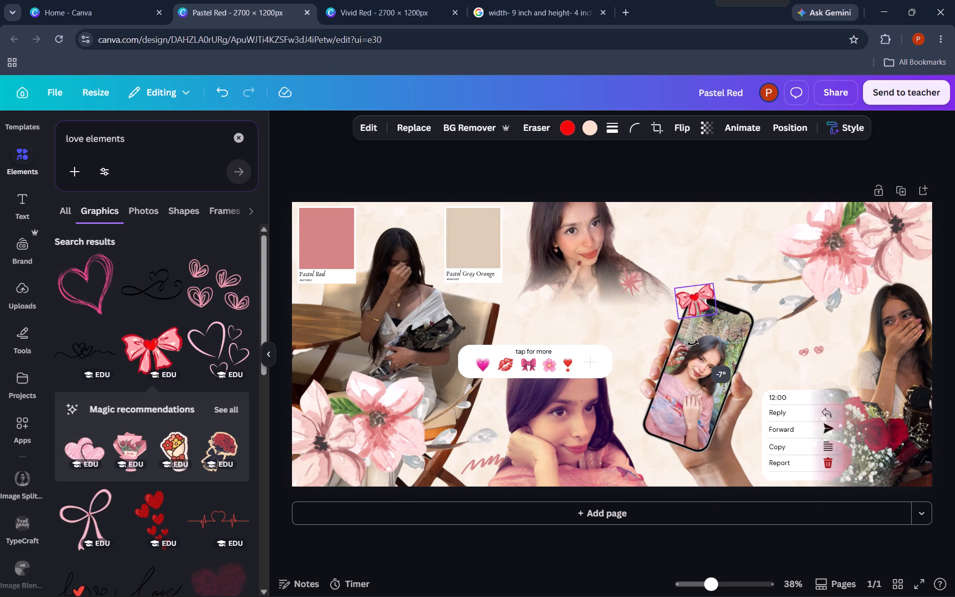
left_click_drag(693, 343, 684, 347)
left_click(687, 296)
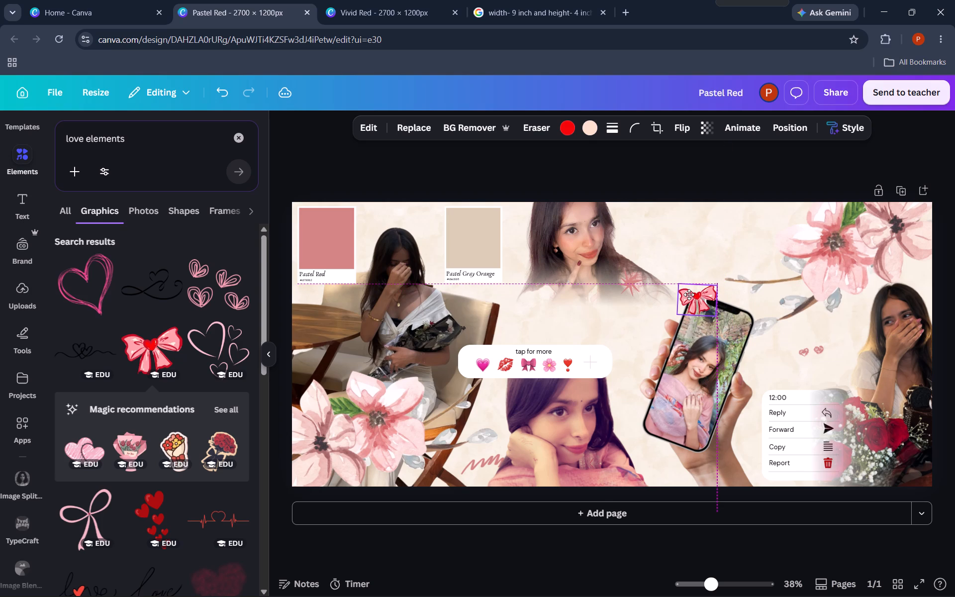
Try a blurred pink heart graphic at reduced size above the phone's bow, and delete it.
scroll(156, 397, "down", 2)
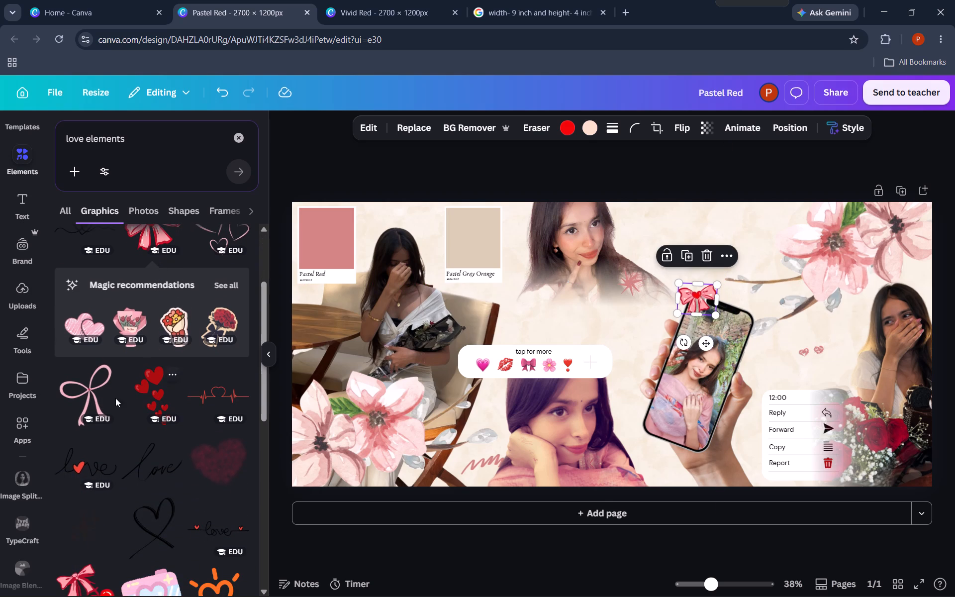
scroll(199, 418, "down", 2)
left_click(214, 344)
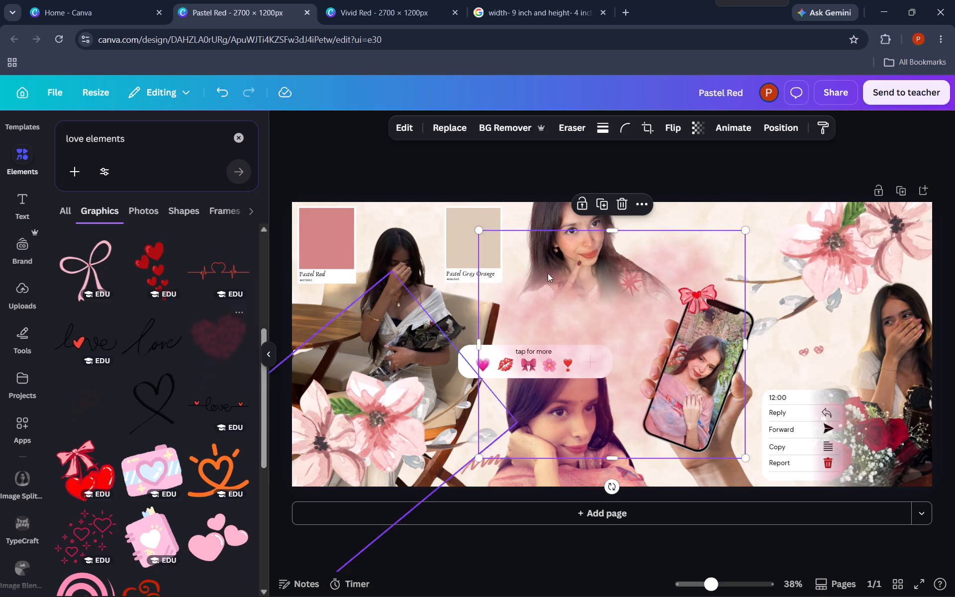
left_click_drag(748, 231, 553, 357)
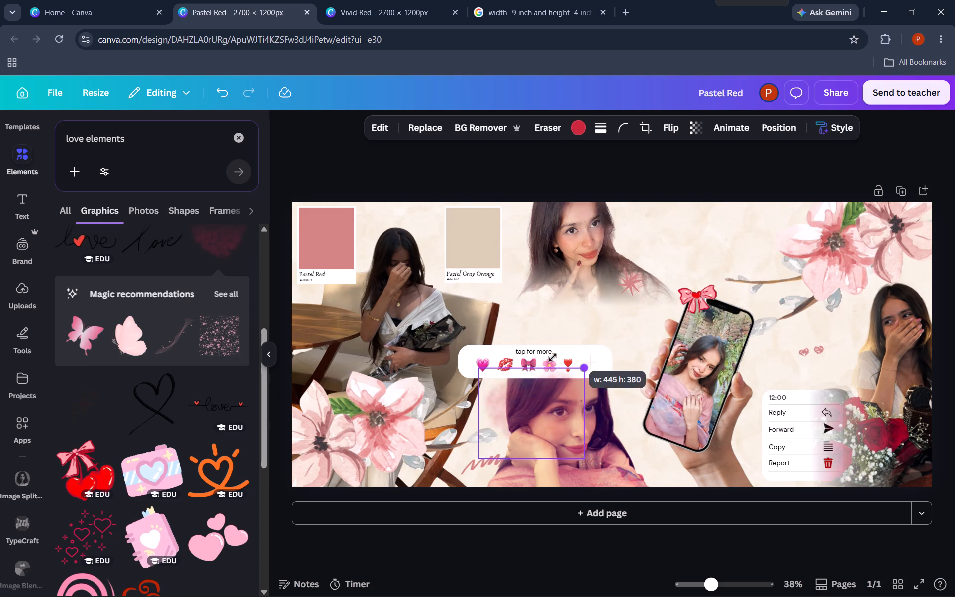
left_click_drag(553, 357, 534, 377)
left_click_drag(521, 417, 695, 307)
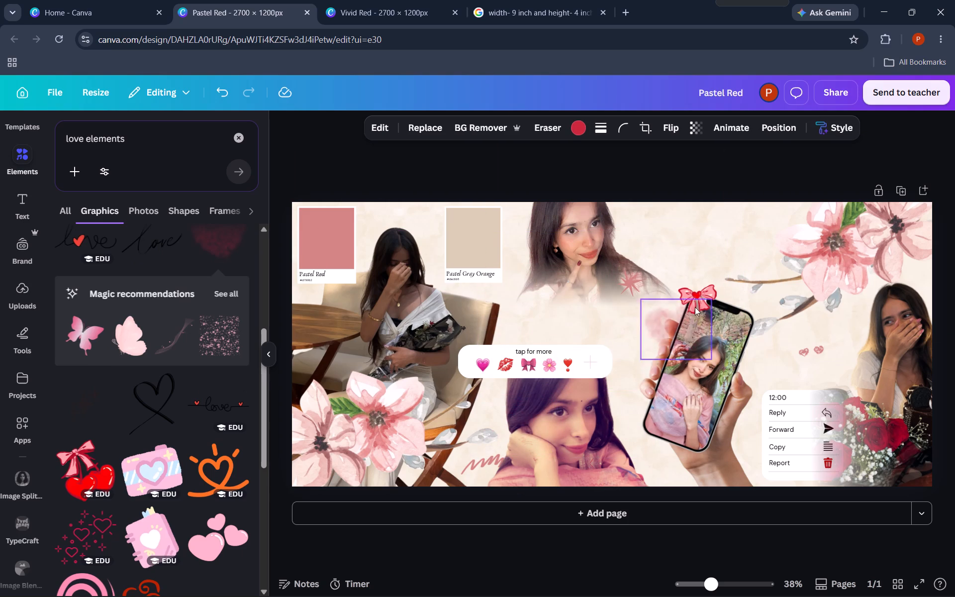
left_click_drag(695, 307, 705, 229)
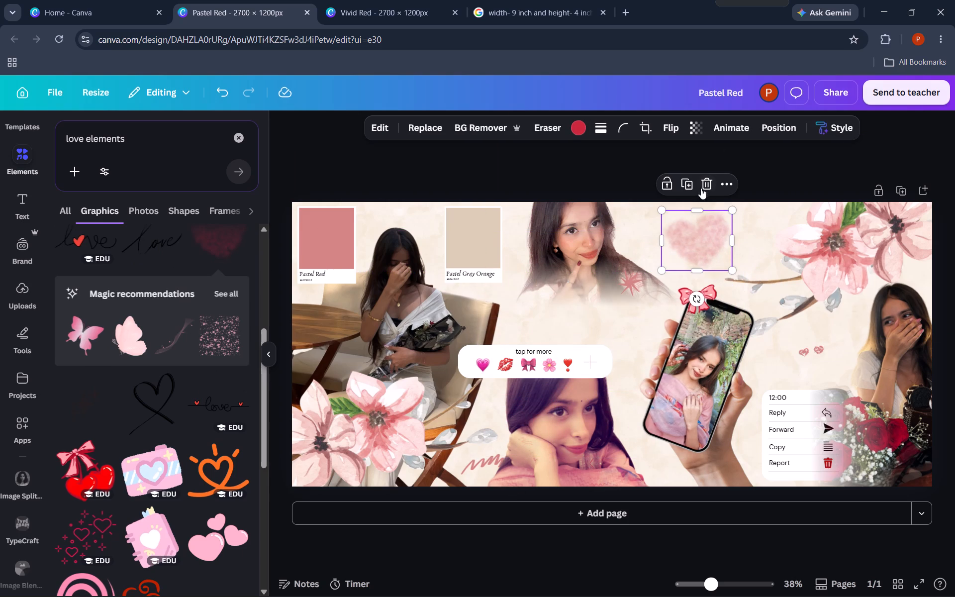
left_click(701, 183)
Look through the "love elements" graphics and photos for another decoration for the banner.
scroll(146, 415, "down", 2)
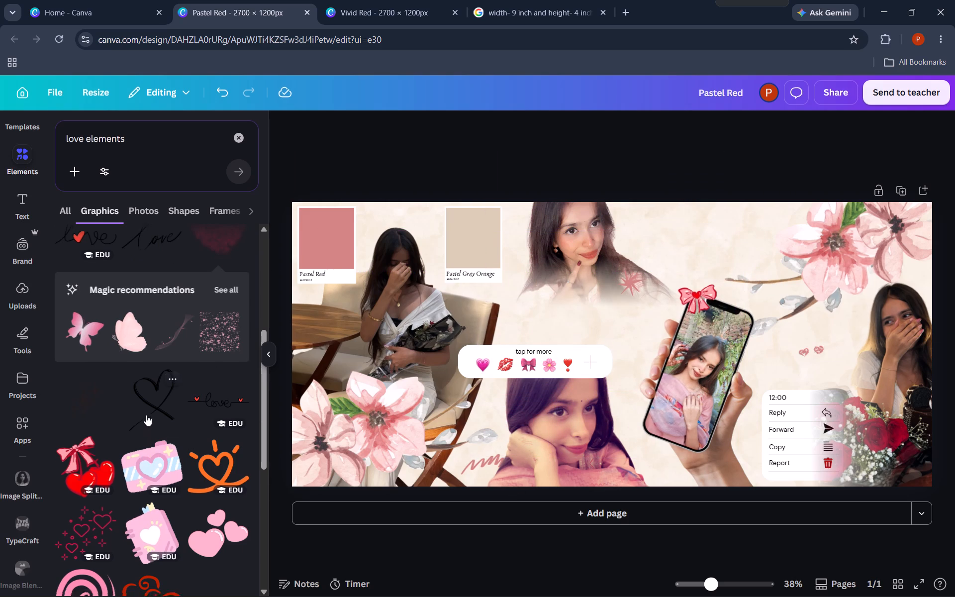
scroll(146, 415, "down", 5)
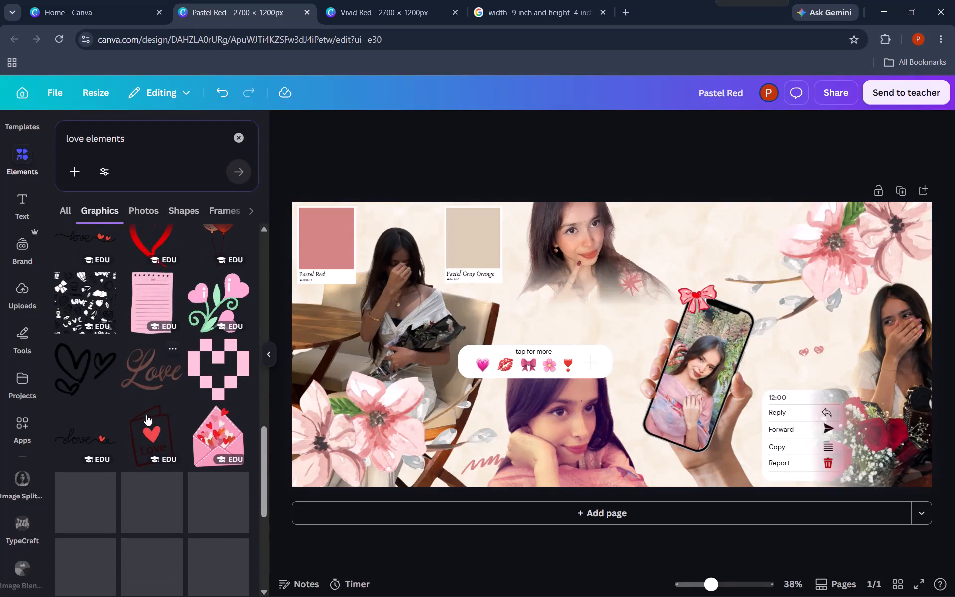
scroll(146, 415, "down", 4)
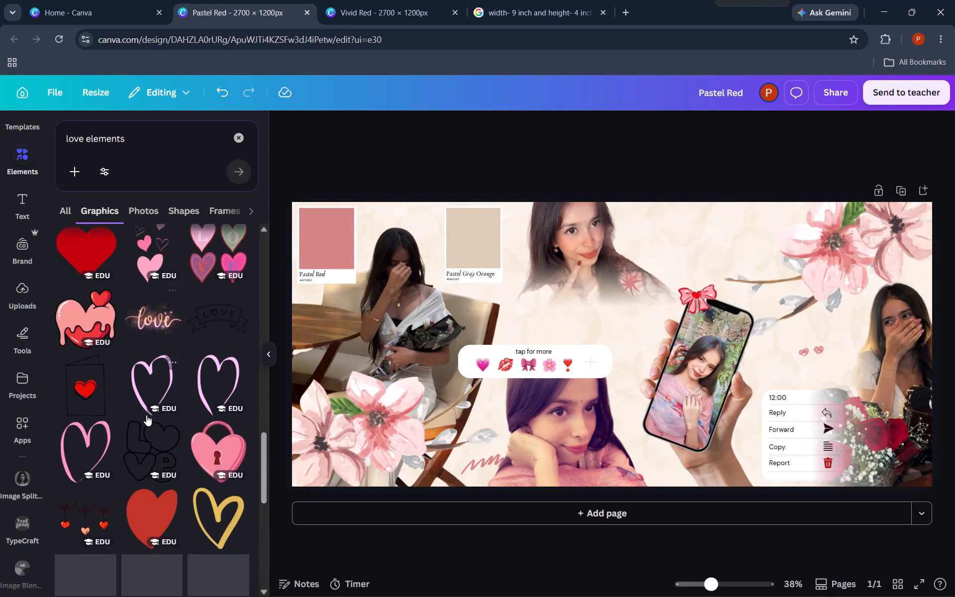
scroll(146, 415, "up", 17)
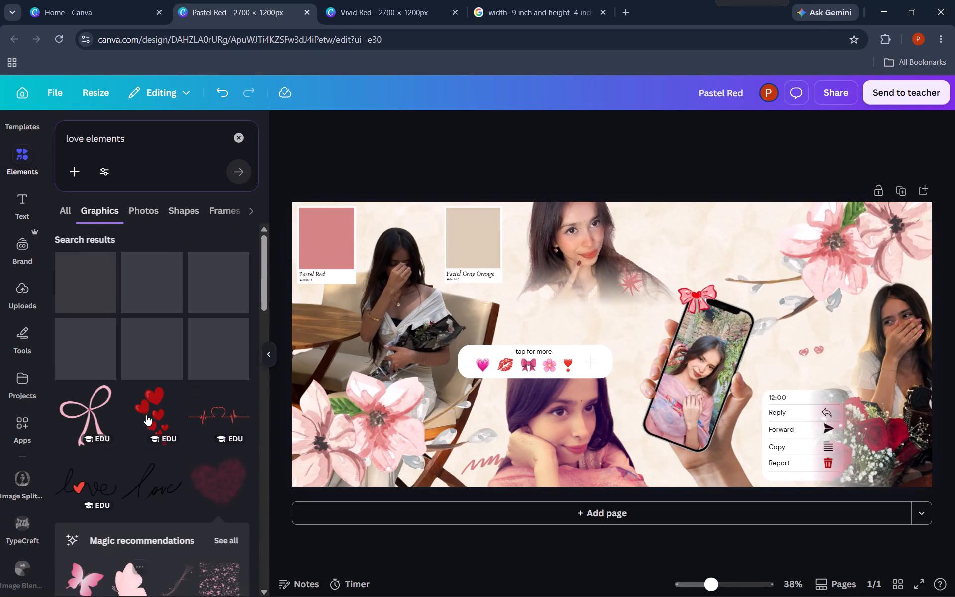
scroll(146, 415, "up", 2)
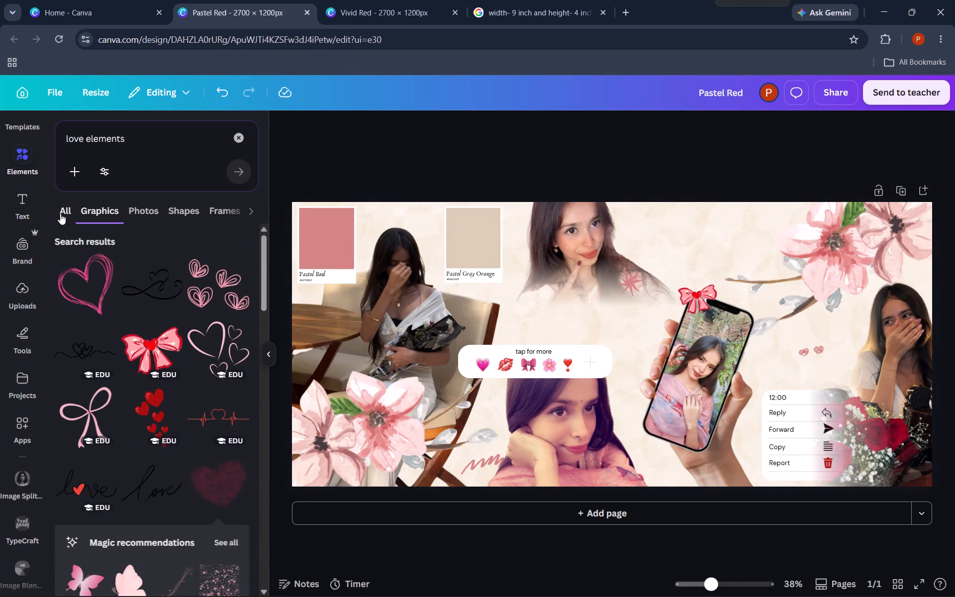
left_click(61, 216)
left_click(238, 326)
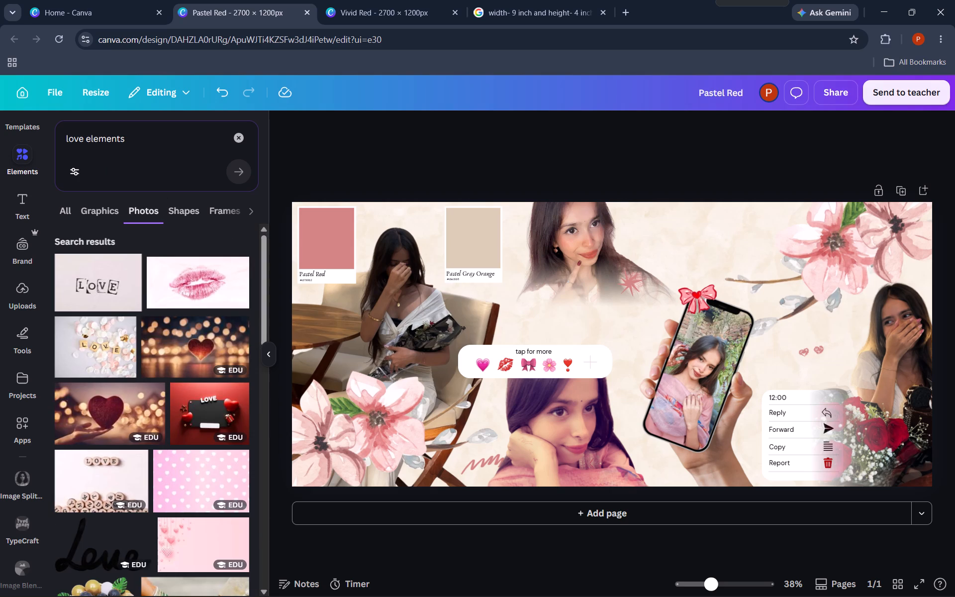
Search the photos for "lipstick kiss mark", add the picture covered with many kiss prints and remove its background.
triple_click(141, 138)
type("kisss")
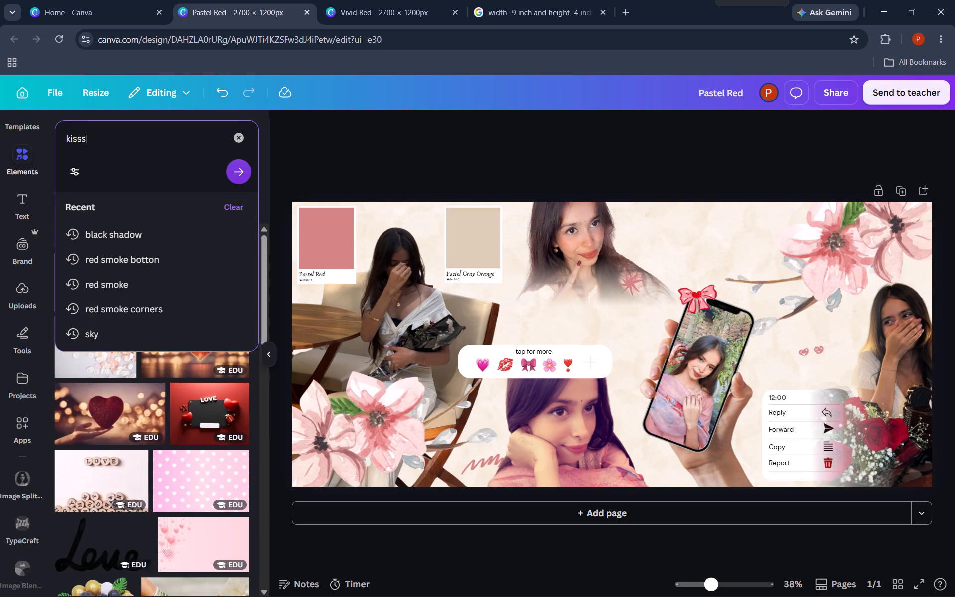
key("BackSpace")
key("space")
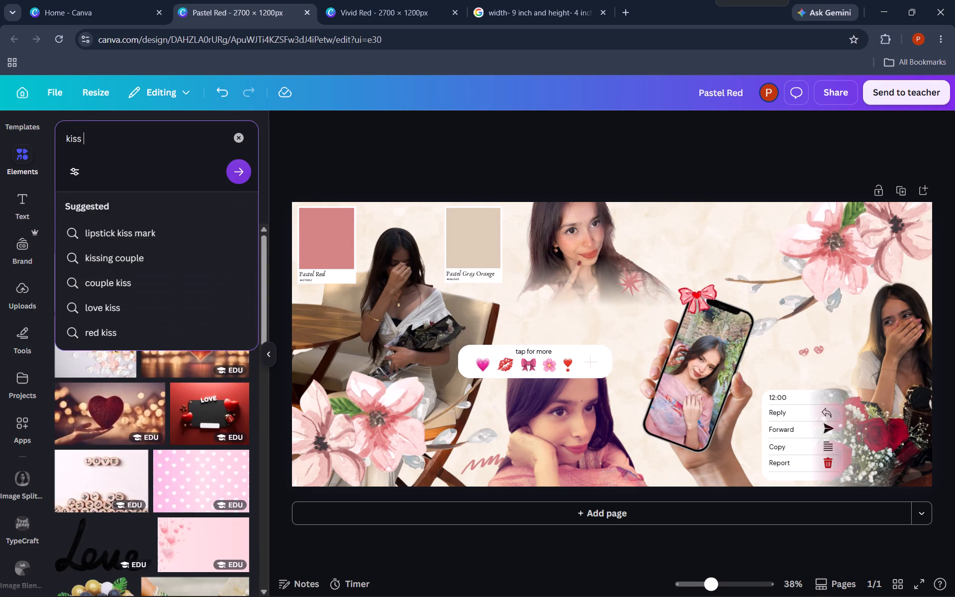
left_click(105, 229)
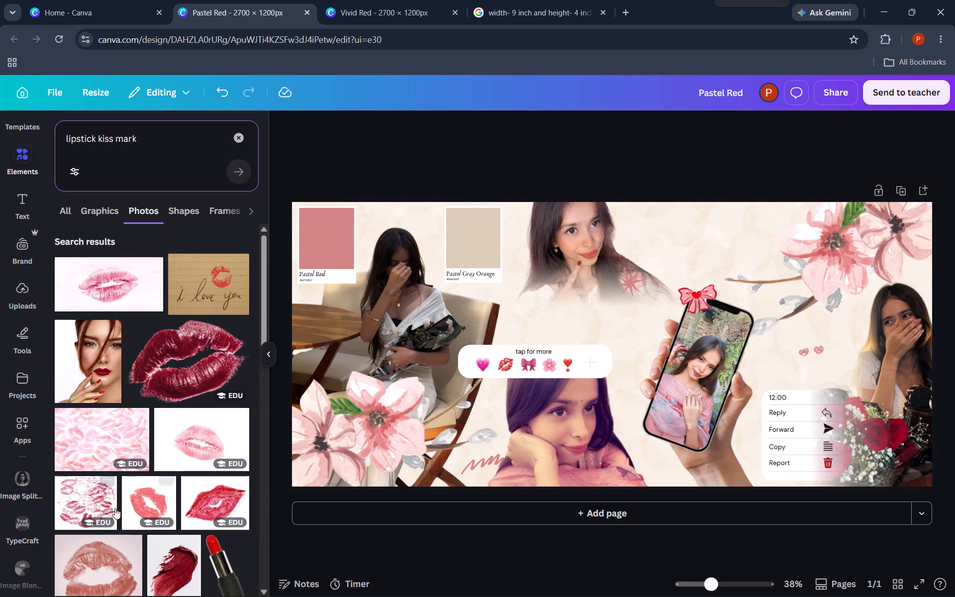
scroll(147, 504, "down", 1)
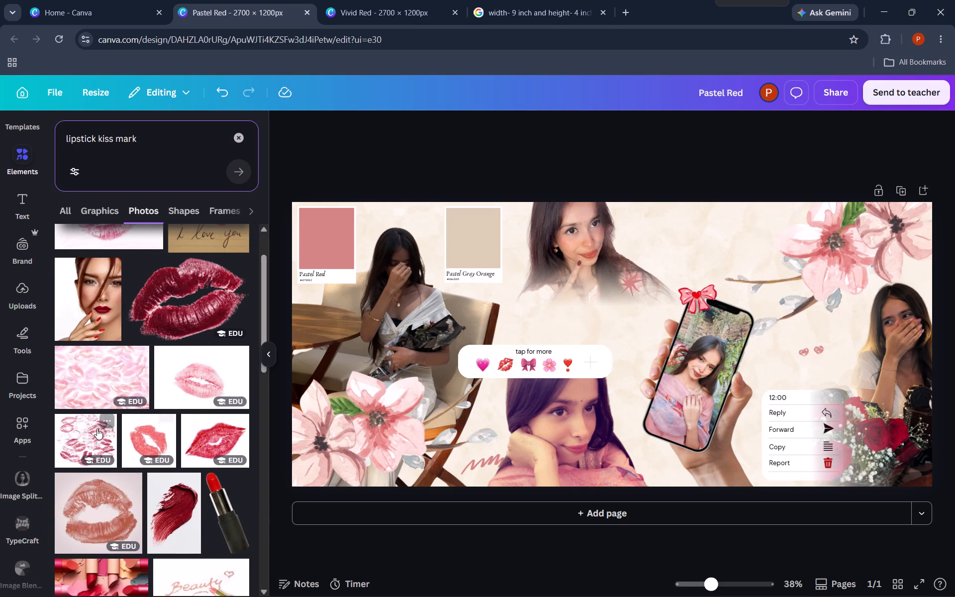
left_click(96, 428)
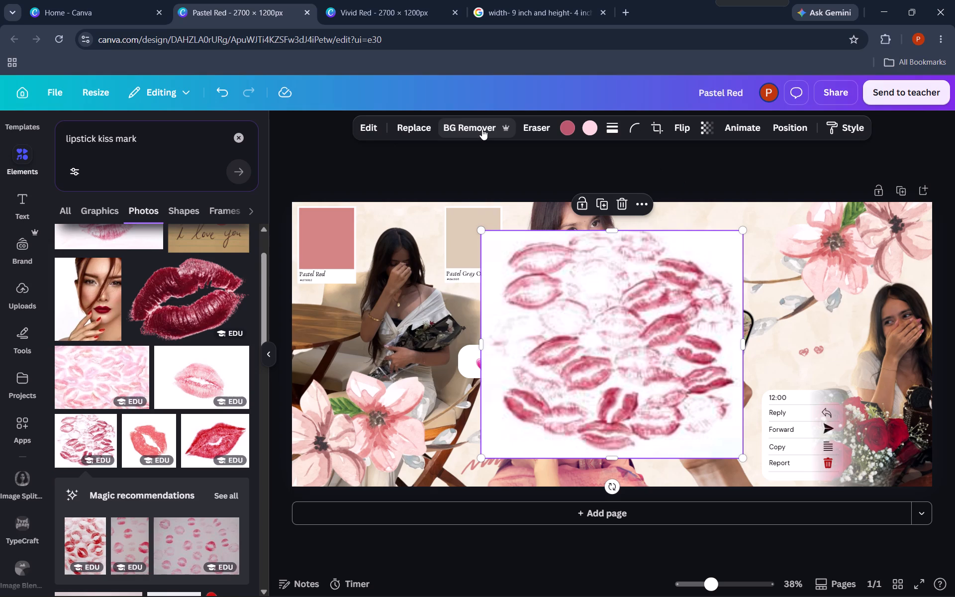
left_click(466, 131)
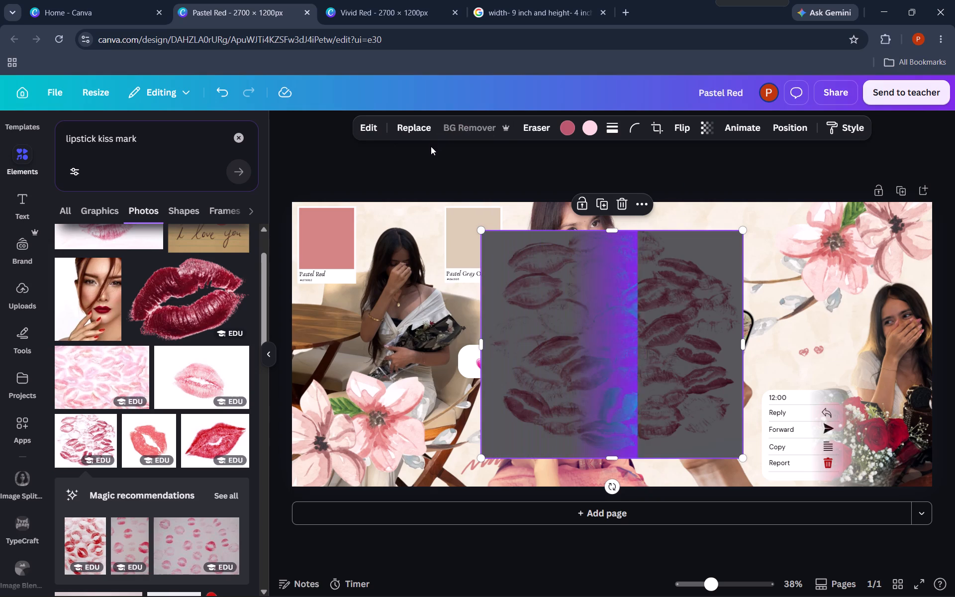
Shrink the kiss-marks picture, tilt it clockwise about 17° and place it above the phone's bow, close to the banner's top edge.
left_click_drag(743, 233, 557, 376)
left_click_drag(514, 395, 675, 225)
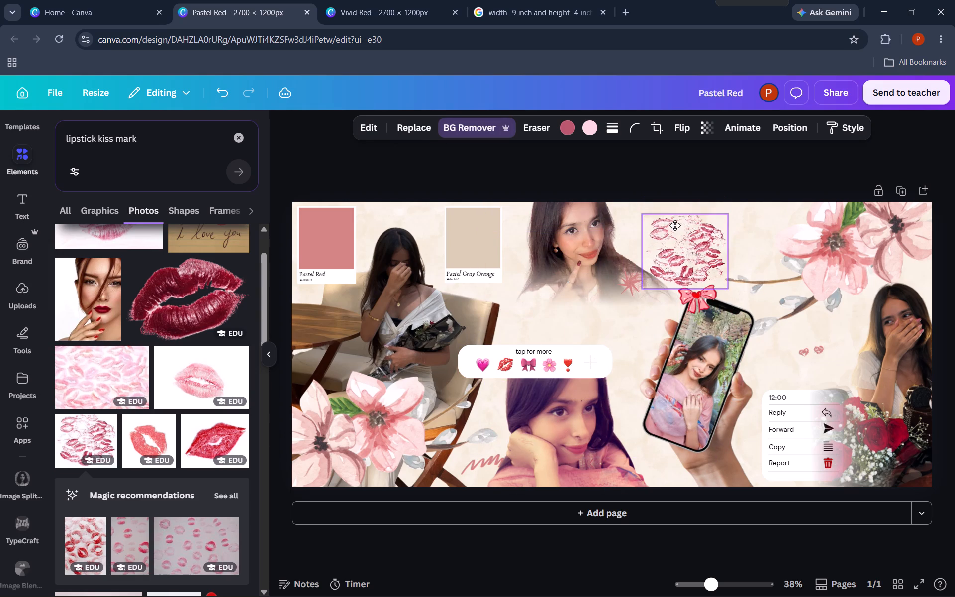
left_click_drag(675, 225, 682, 216)
left_click_drag(691, 310, 673, 306)
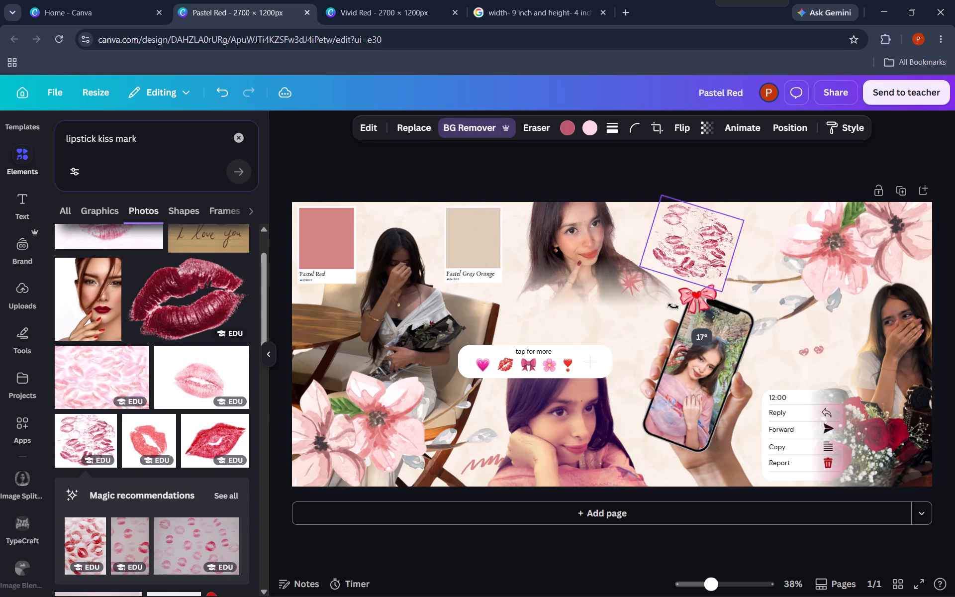
left_click_drag(673, 306, 670, 307)
left_click_drag(690, 235, 700, 232)
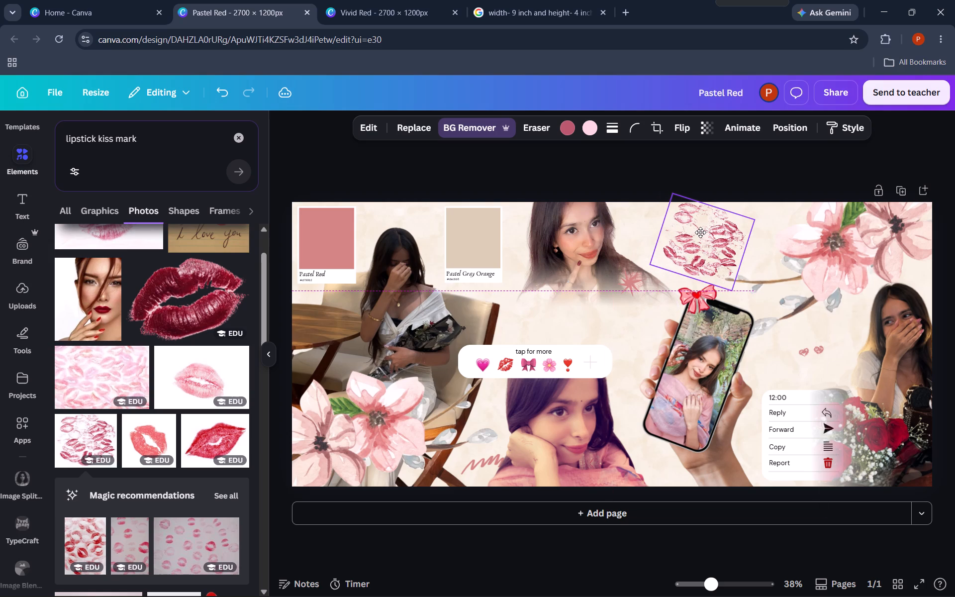
left_click_drag(700, 232, 701, 233)
left_click_drag(701, 233, 701, 235)
left_click(574, 155)
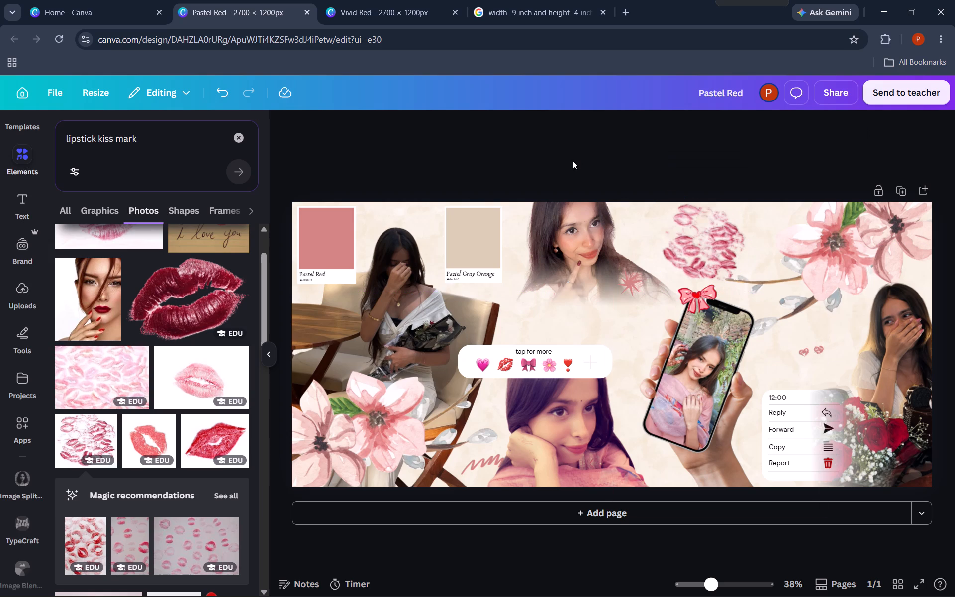
left_click(708, 229)
left_click_drag(705, 232, 690, 231)
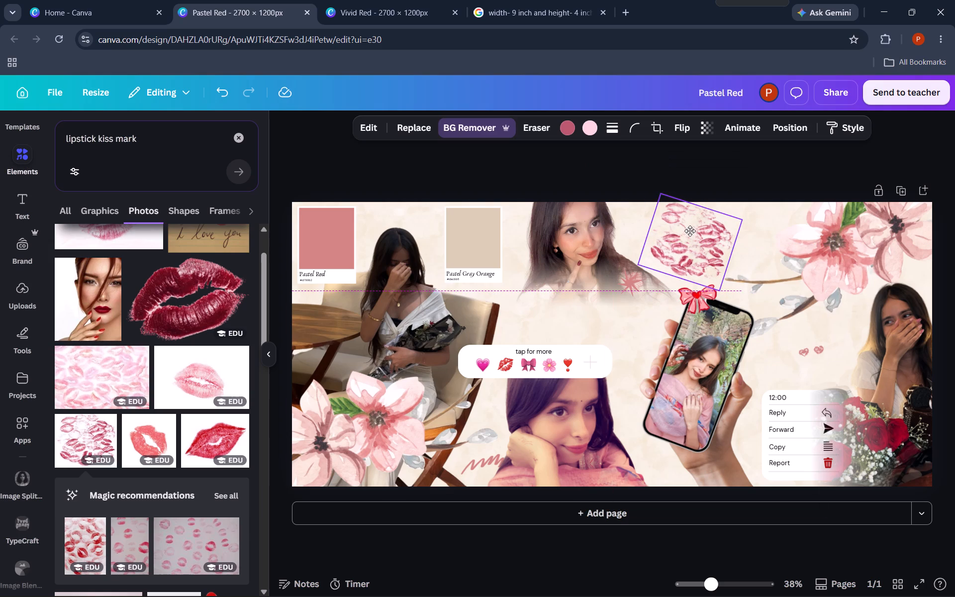
left_click_drag(690, 231, 695, 231)
left_click(556, 152)
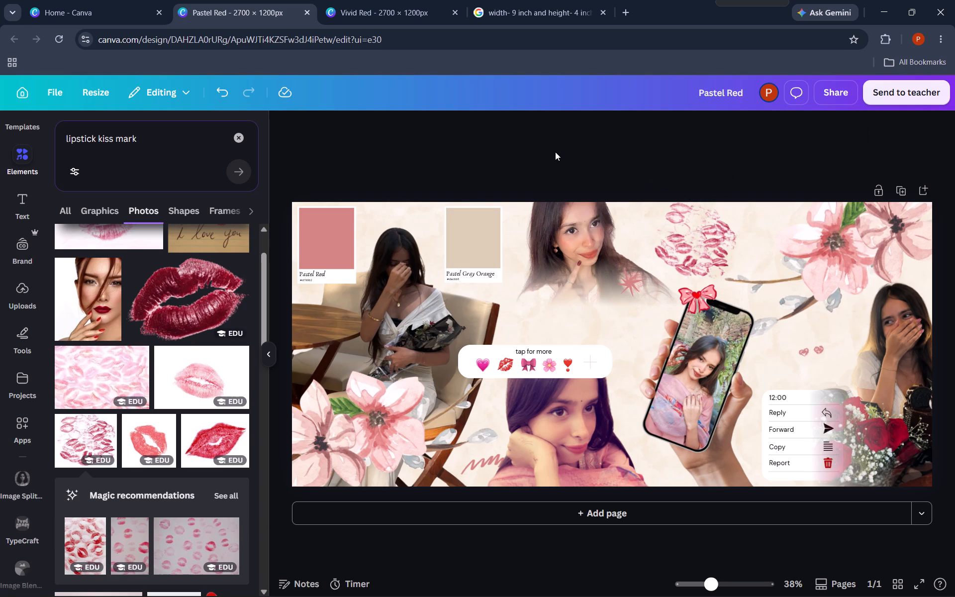
Enlarge the faded portrait at the banner's top centre and shift it slightly left, flush with the top edge.
left_click(597, 252)
left_click_drag(688, 315, 710, 342)
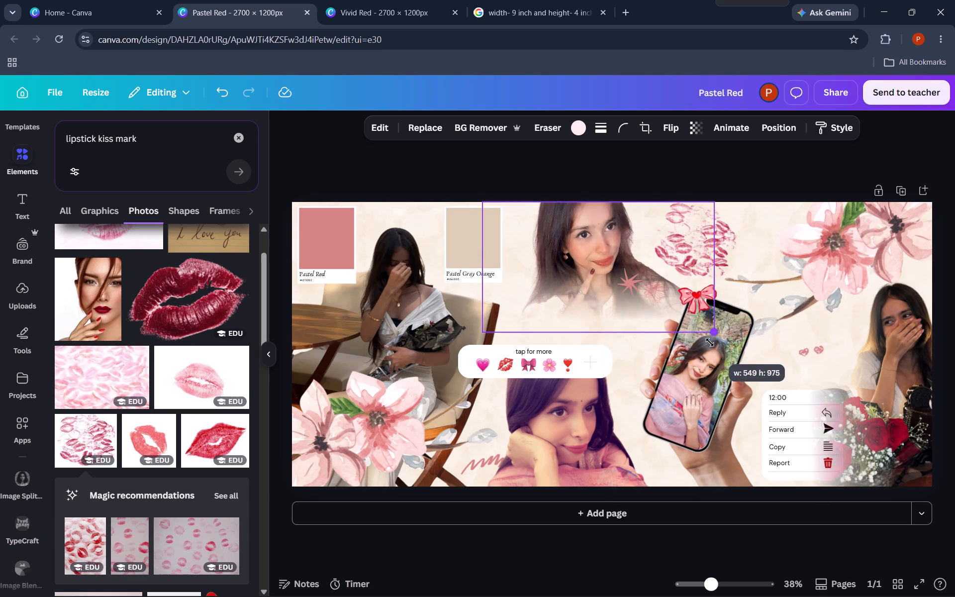
left_click_drag(710, 342, 716, 342)
left_click_drag(642, 221, 623, 225)
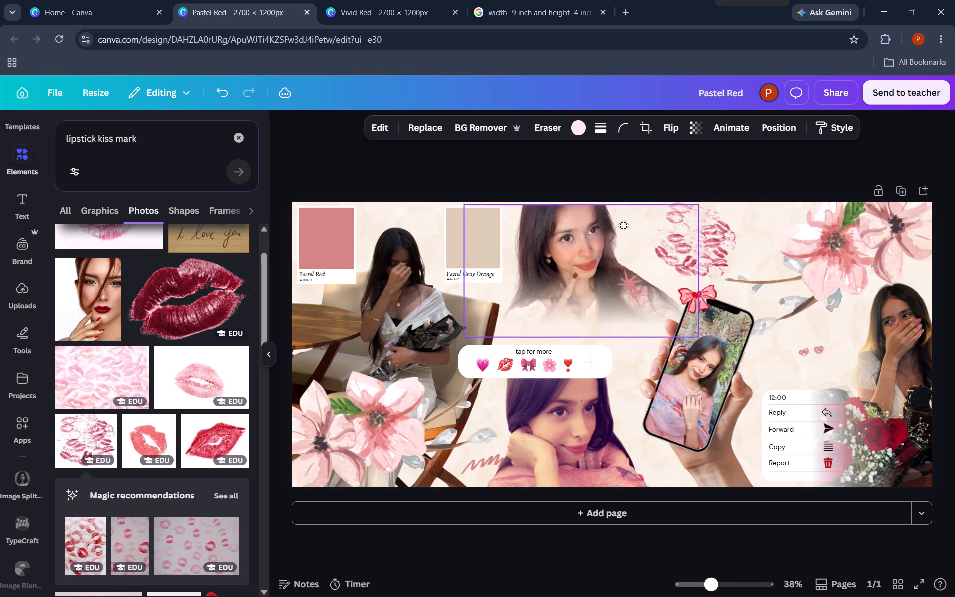
left_click_drag(623, 225, 627, 221)
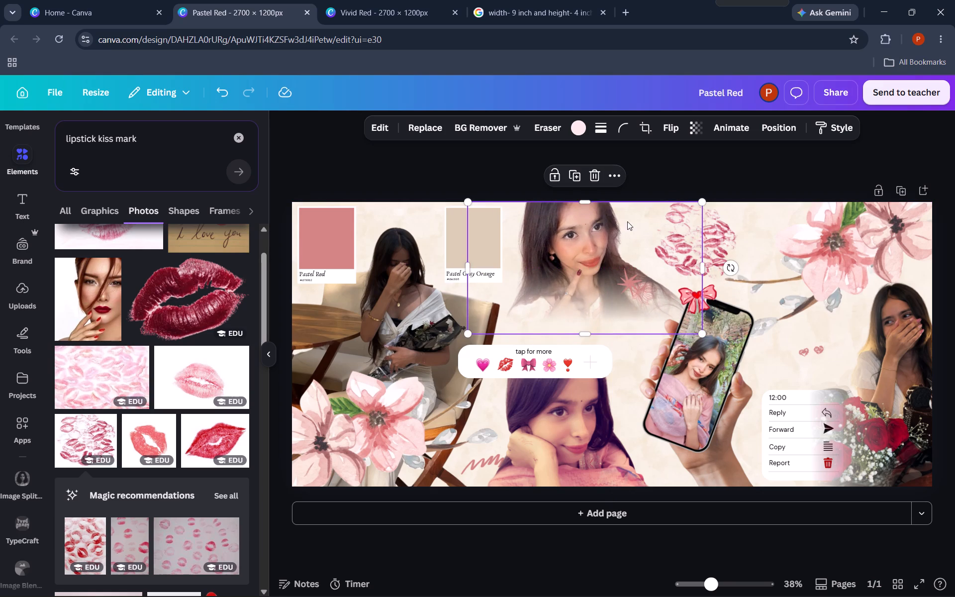
Move the star doodle from the top portrait's shoulder to the gap between the kiss marks and the upper-right flowers.
left_click(630, 284)
left_click(630, 278)
left_click_drag(628, 277, 729, 234)
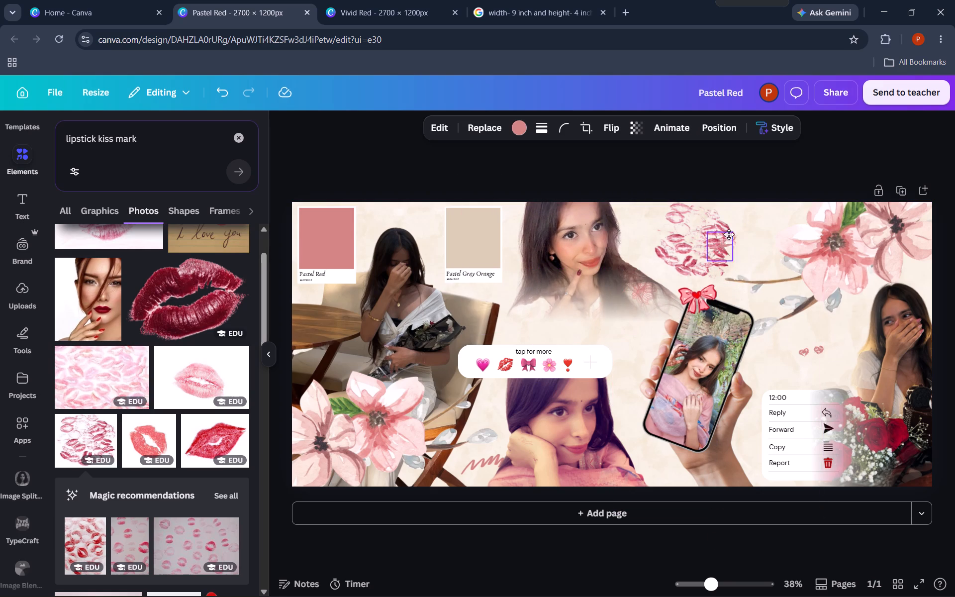
left_click_drag(729, 234, 761, 220)
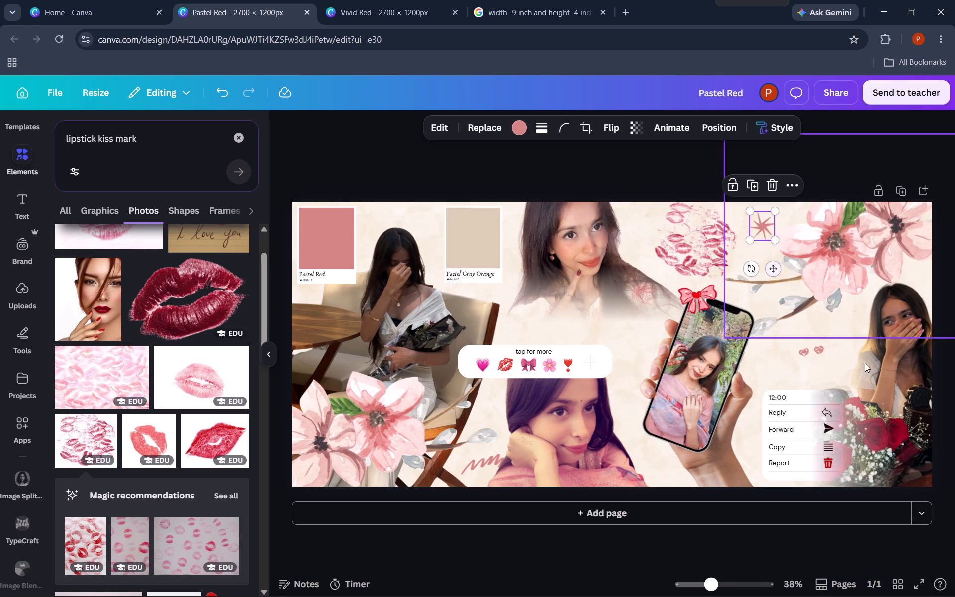
Select the two-hearts doodle in the layer list and enlarge it above the message options card.
left_click(722, 130)
scroll(192, 402, "down", 4)
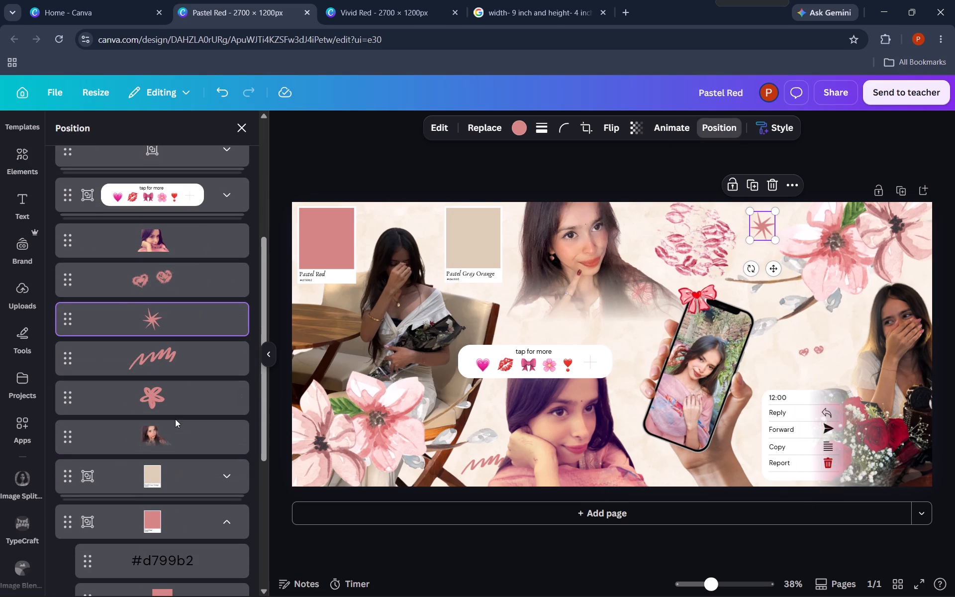
scroll(157, 348, "down", 4)
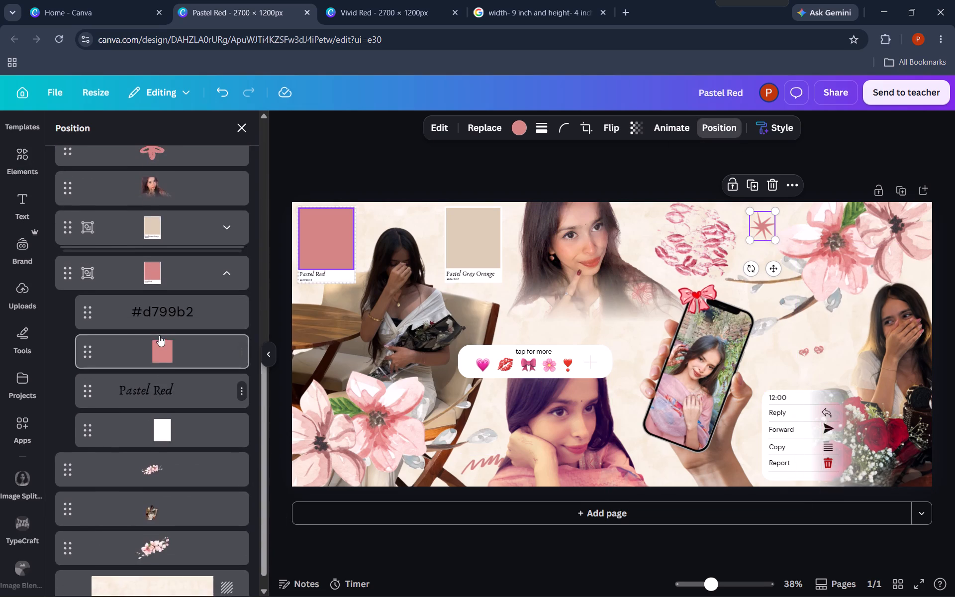
scroll(159, 335, "up", 3)
left_click(170, 211)
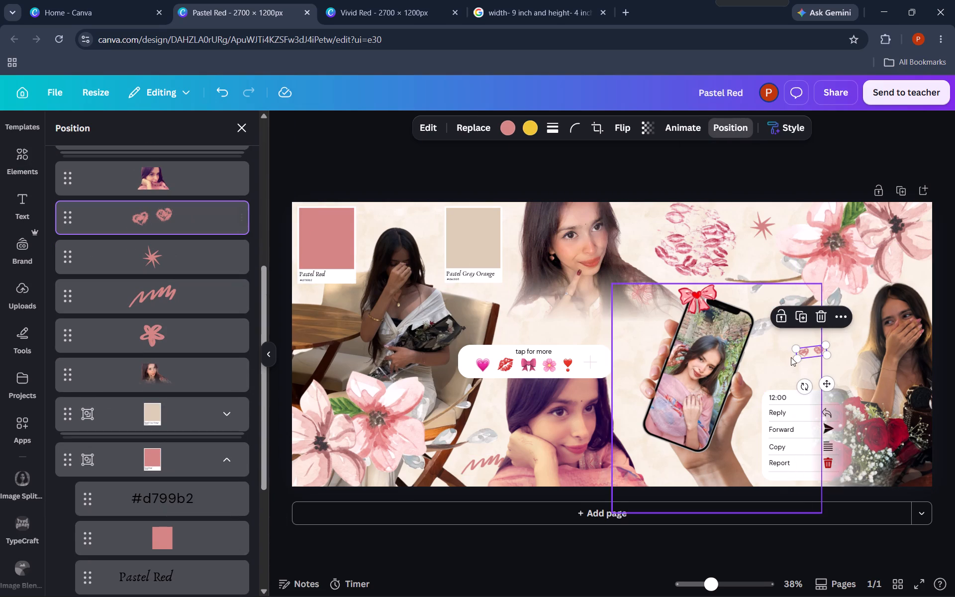
left_click_drag(796, 349, 778, 339)
left_click(805, 349)
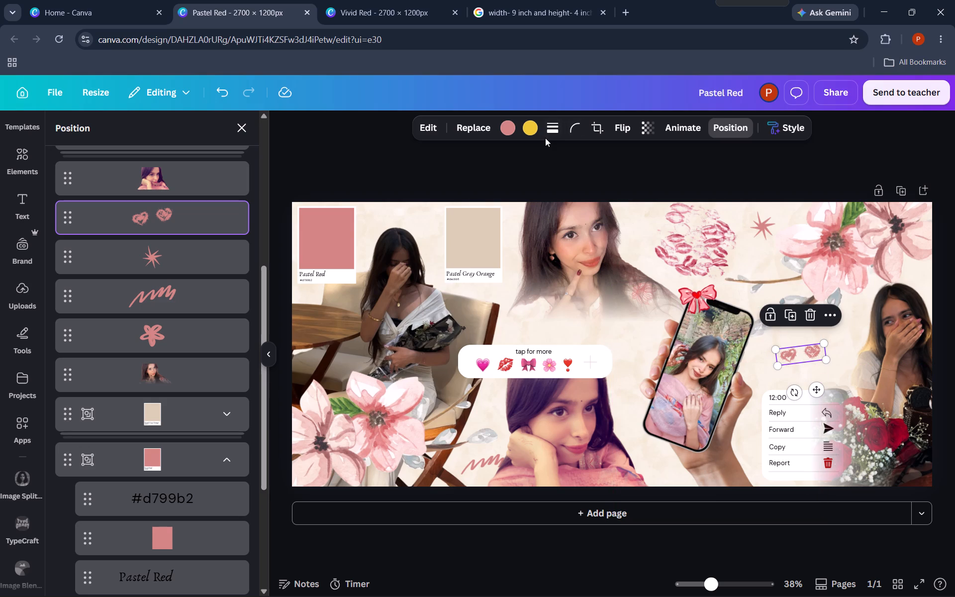
Move the scribble doodle from the lower portrait to just left of the phone and tilt it counterclockwise.
left_click(176, 297)
left_click_drag(485, 465, 510, 402)
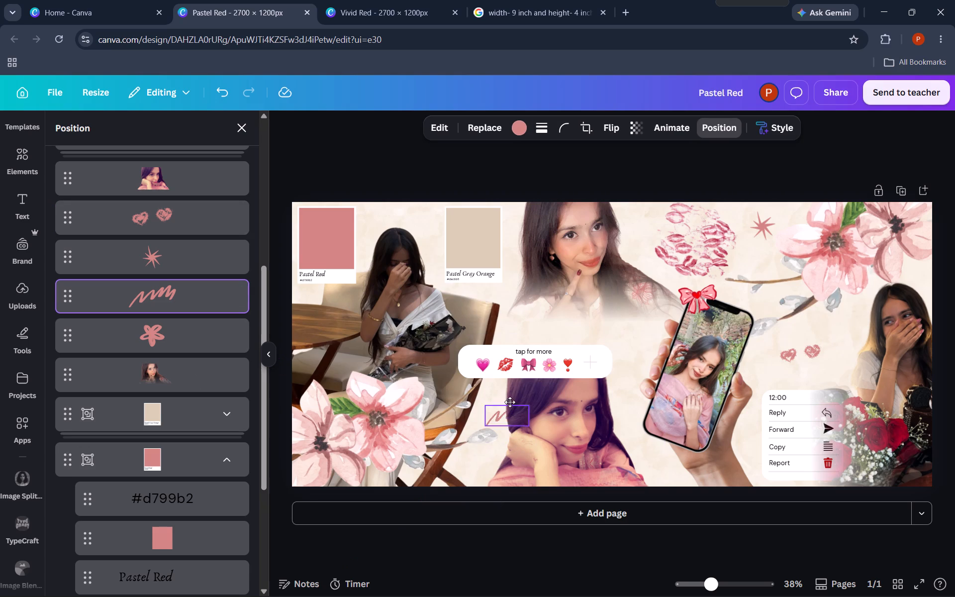
left_click_drag(510, 402, 552, 331)
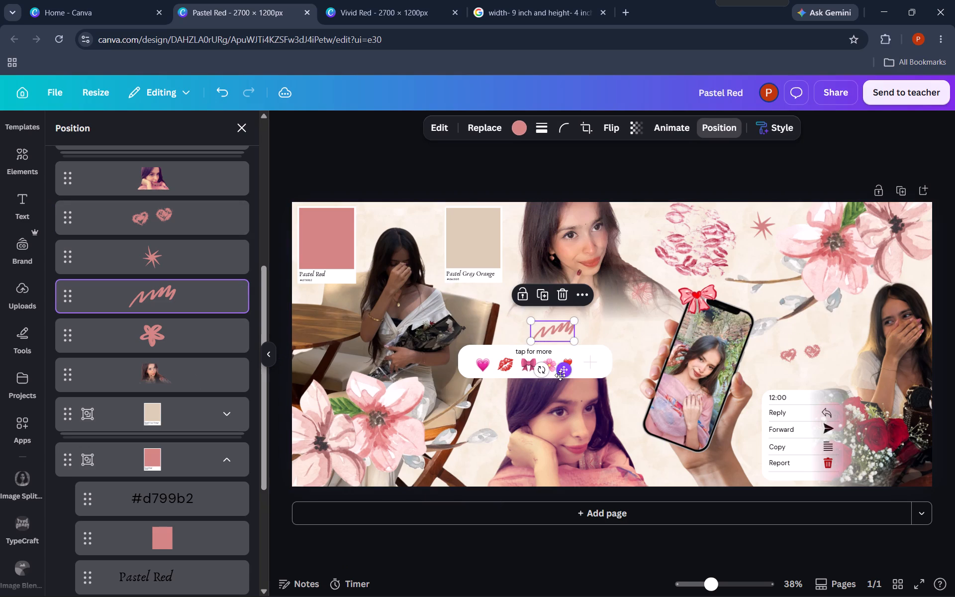
left_click_drag(540, 373, 550, 373)
left_click_drag(549, 330, 541, 325)
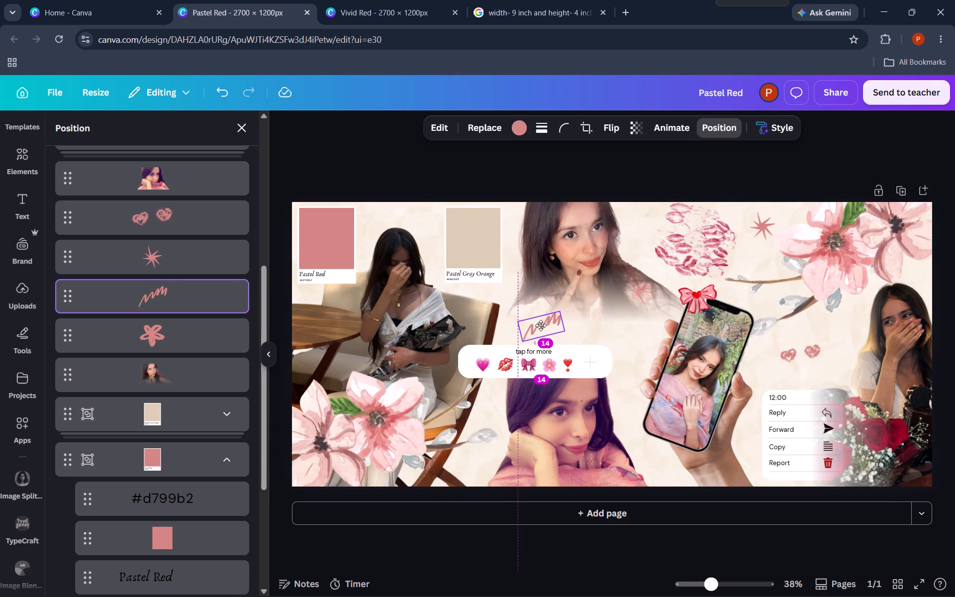
left_click_drag(541, 325, 620, 327)
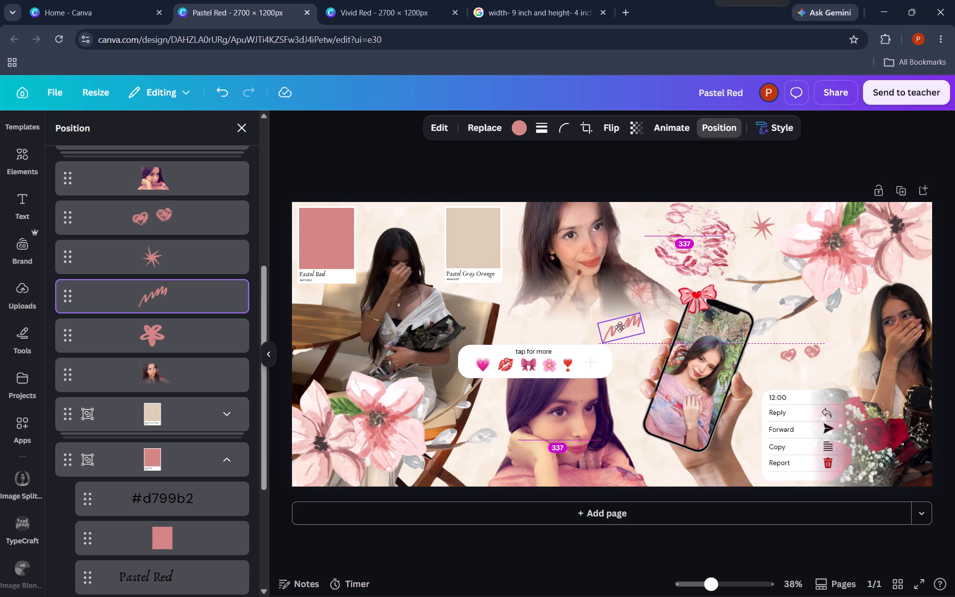
left_click_drag(620, 327, 620, 324)
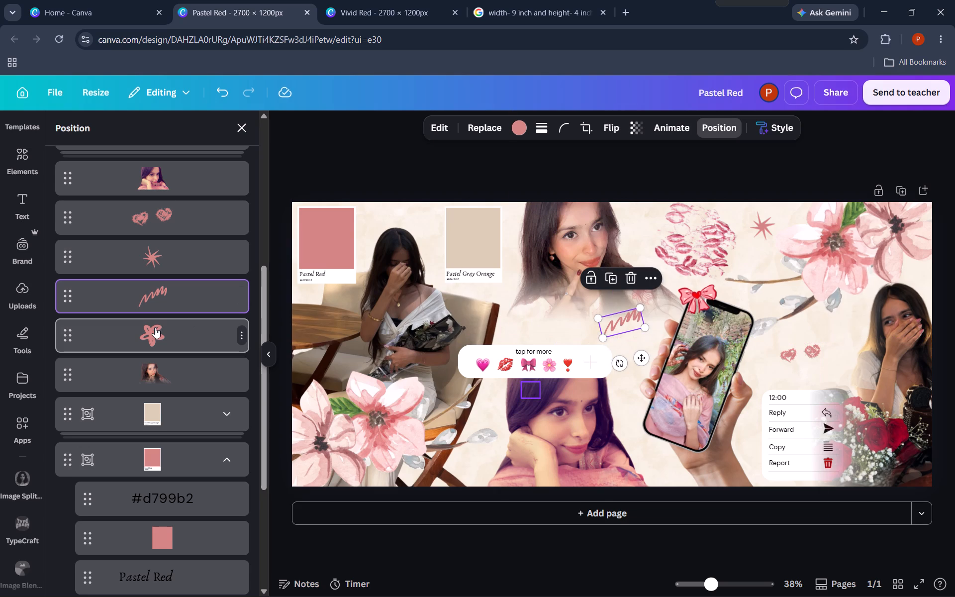
Move the small flower doodle hidden behind the lower portrait to the empty area below the phone, near the banner's bottom edge.
left_click(155, 327)
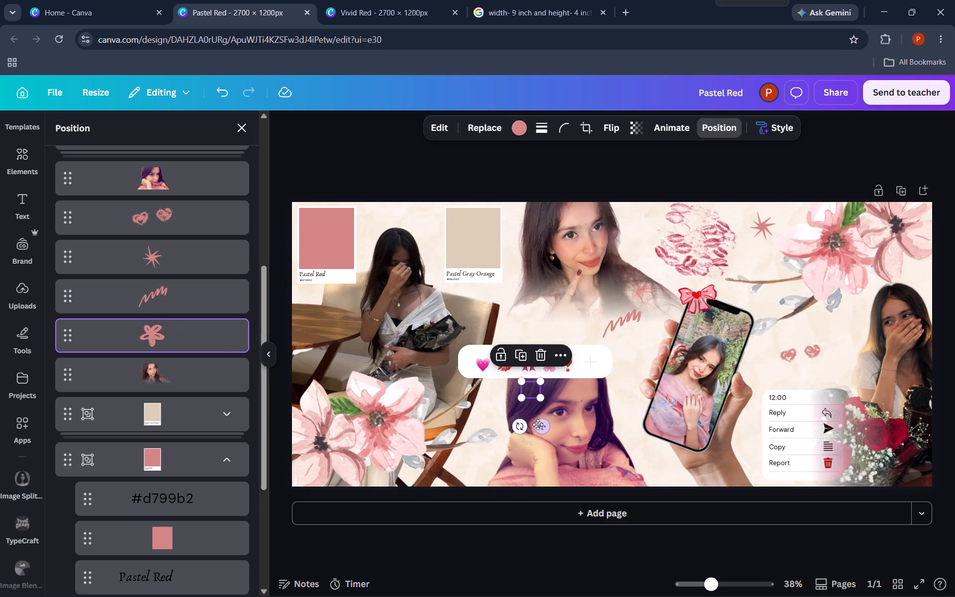
left_click_drag(539, 425, 654, 261)
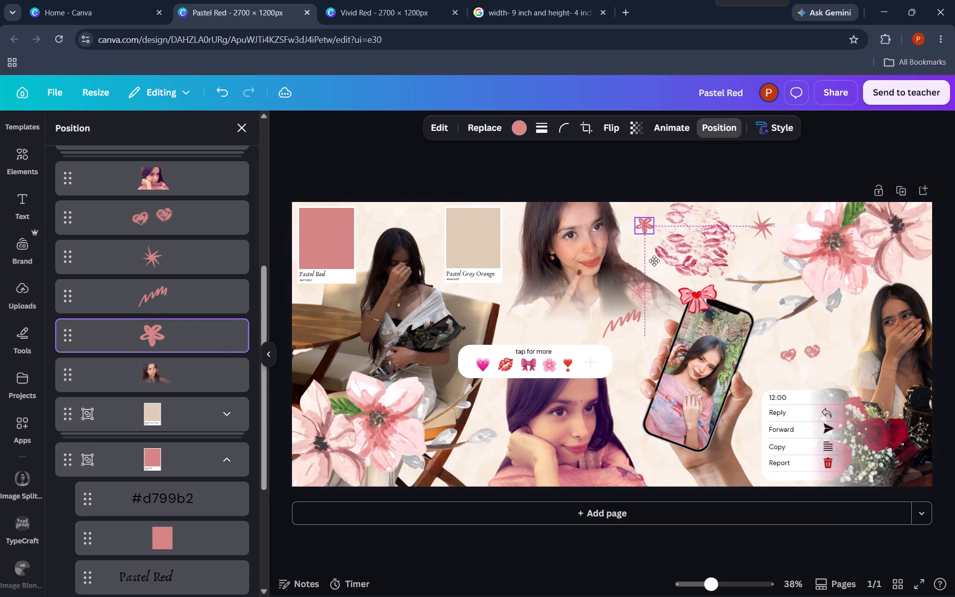
left_click_drag(654, 261, 663, 495)
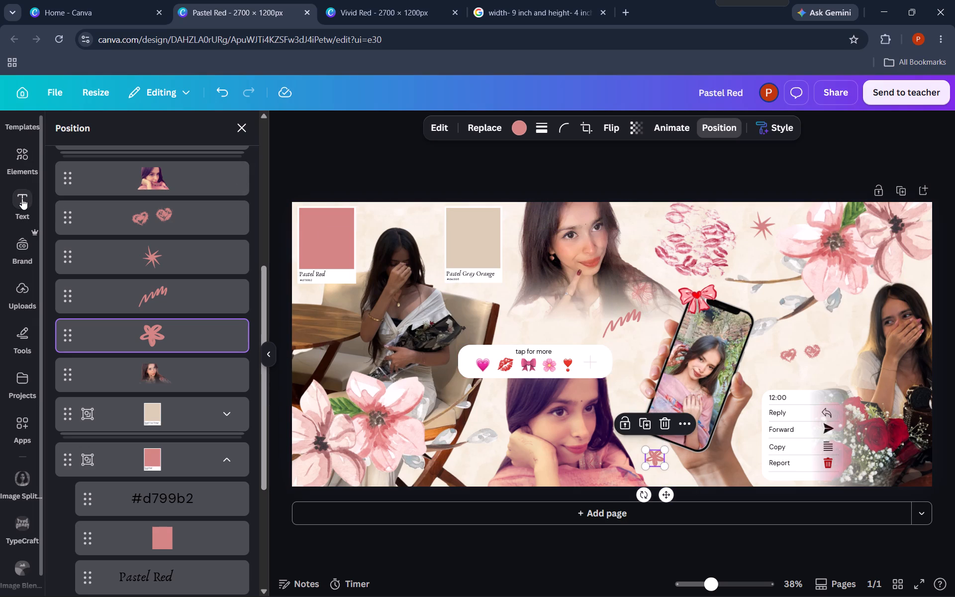
Search the element photos for "love abstract" and look through the results for a decoration.
left_click(20, 164)
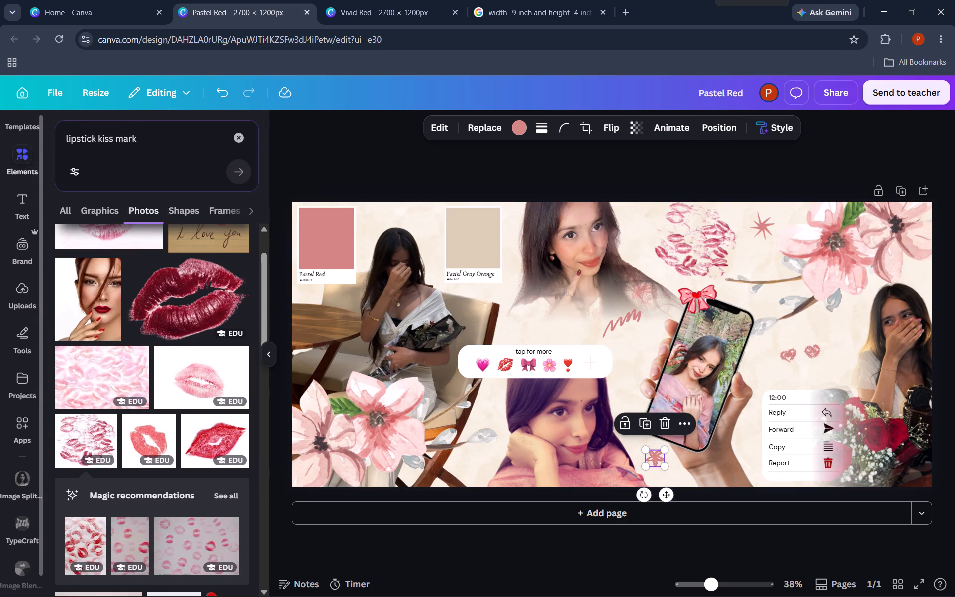
triple_click(155, 132)
type("love abstract")
key("Return")
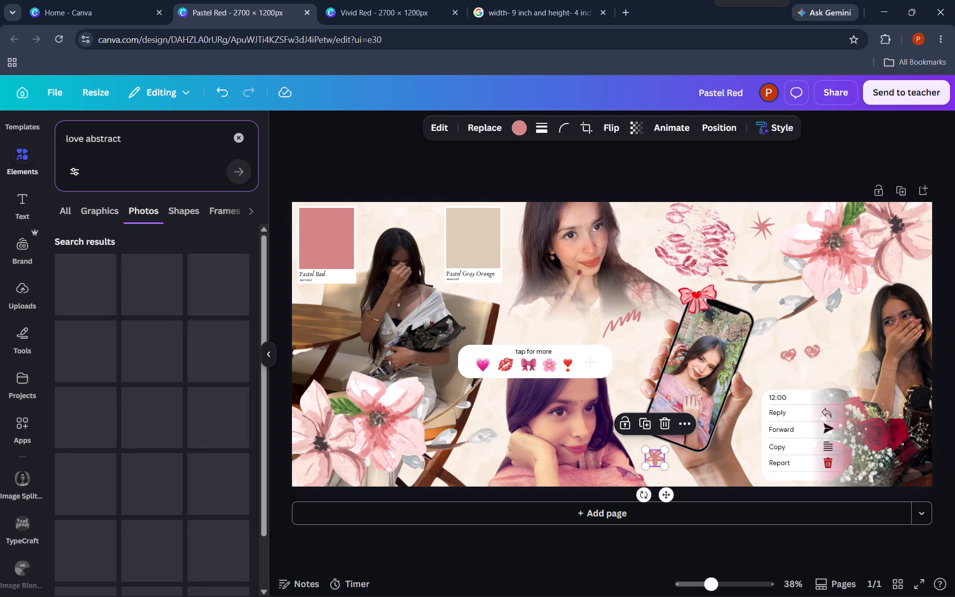
scroll(162, 283, "down", 3)
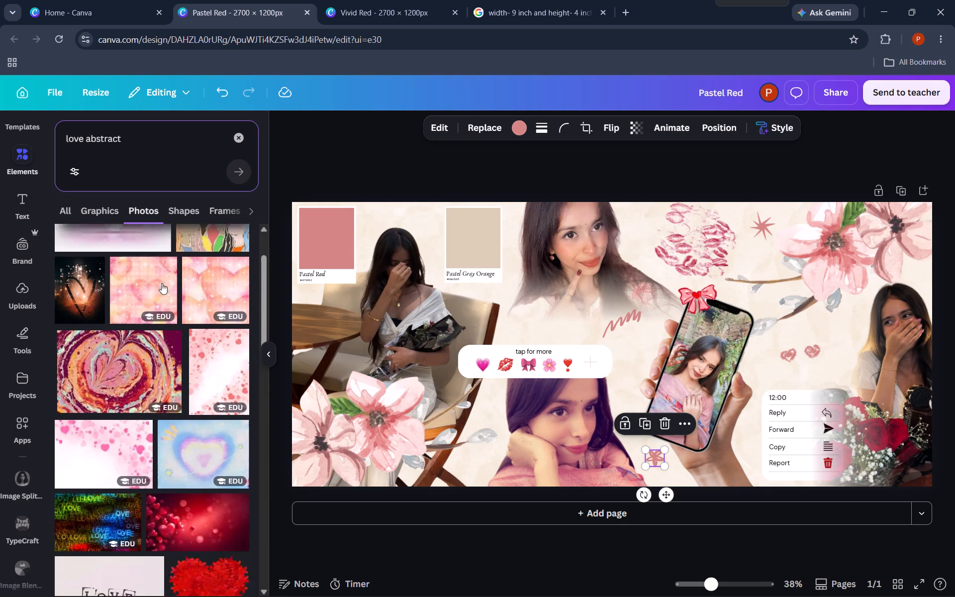
scroll(162, 283, "down", 1)
Refine the photo search to "love abstract elements".
left_click(163, 128)
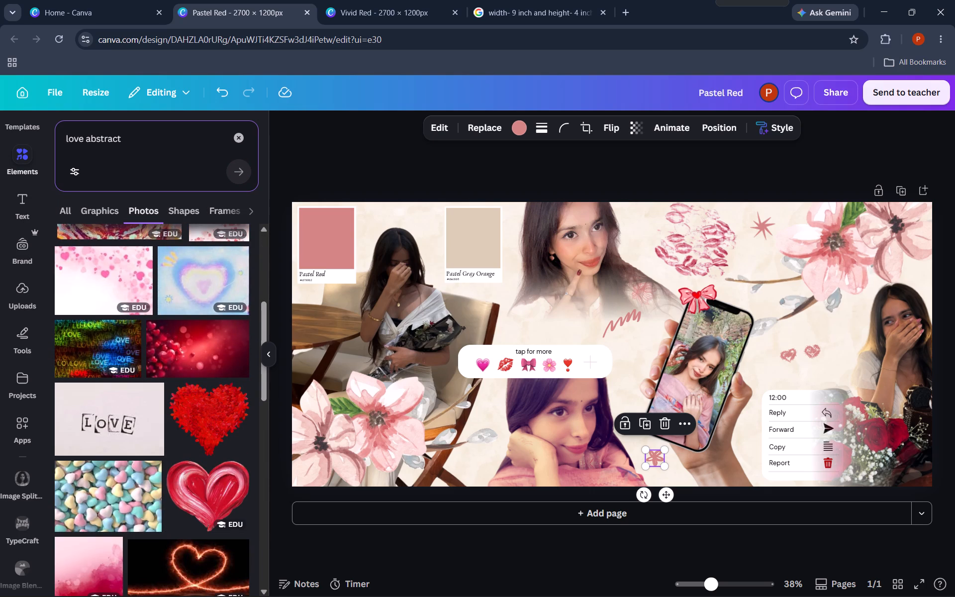
left_click(163, 128)
left_click(139, 148)
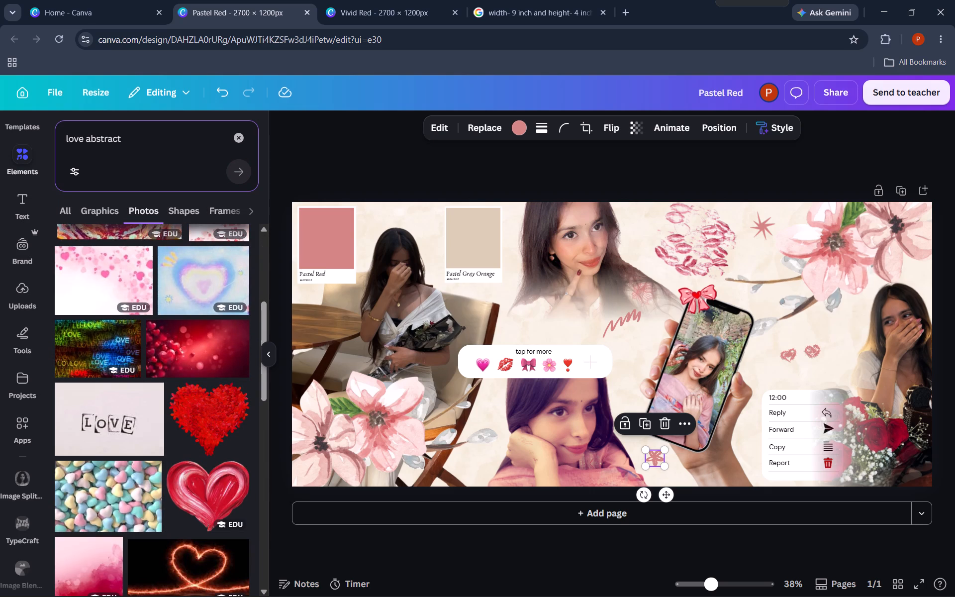
left_click(139, 148)
left_click(139, 148)
left_click(139, 149)
key("space")
type("ele")
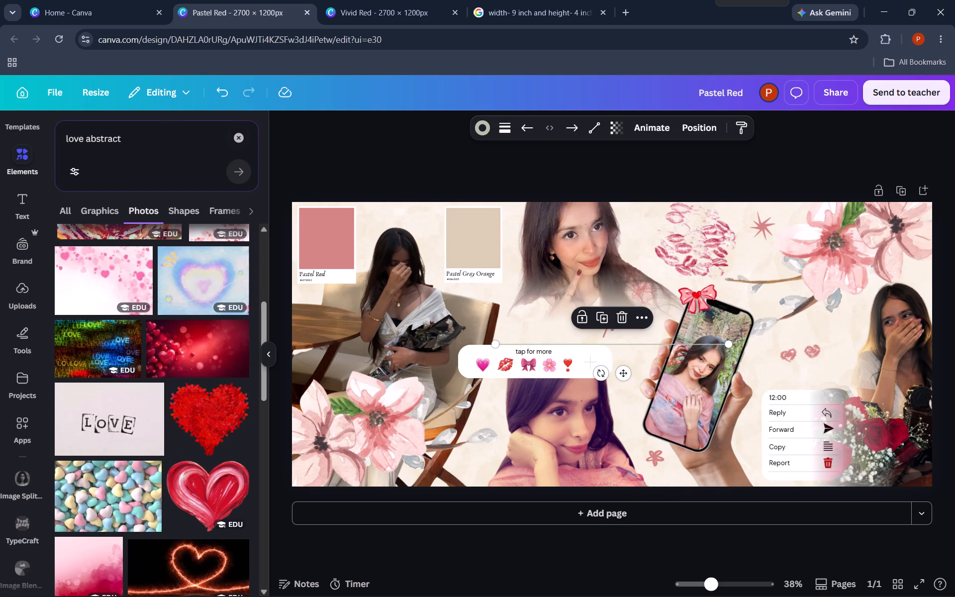
left_click(144, 133)
key("space")
type("ele")
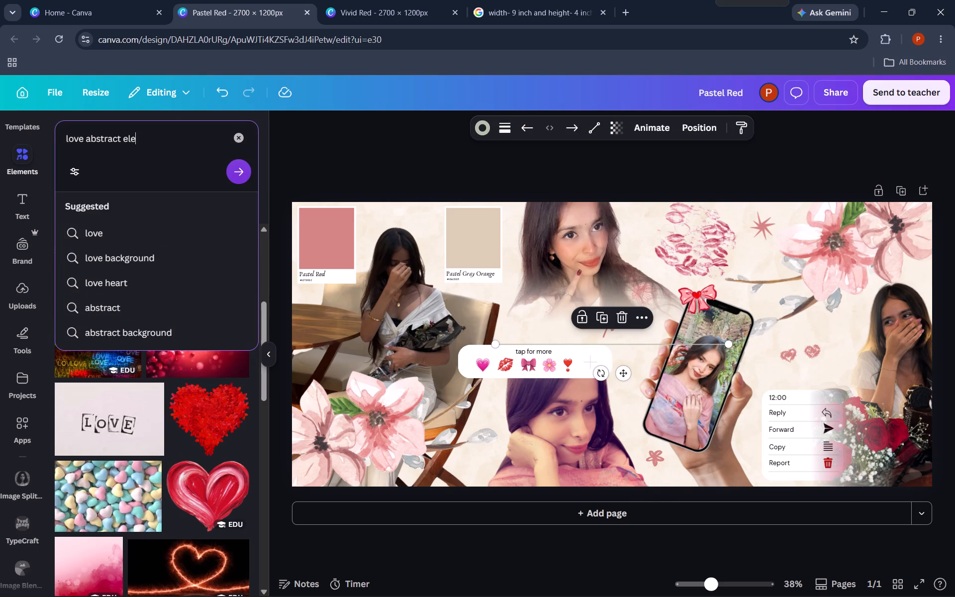
type("mengts")
key("Return")
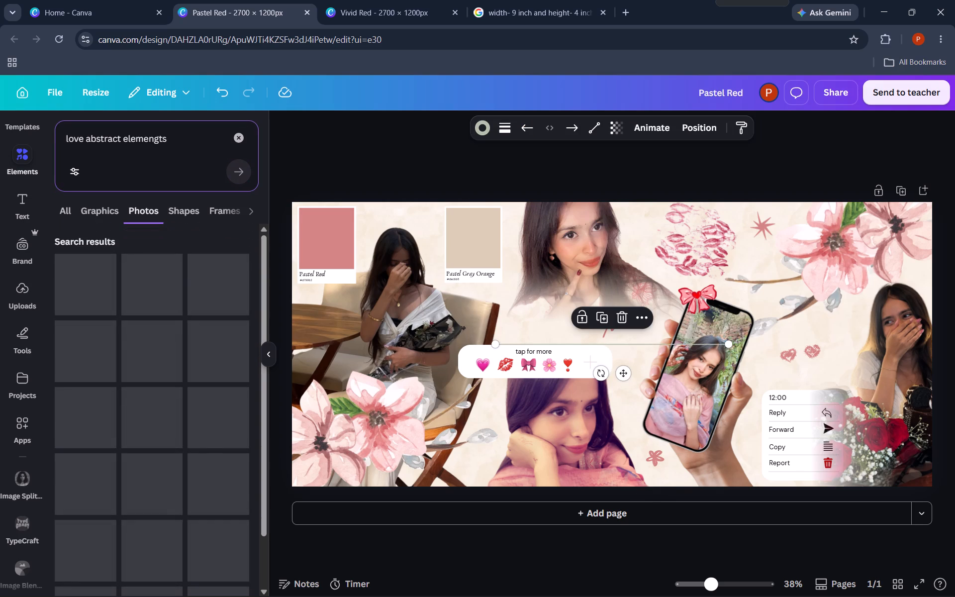
key("BackSpace")
key("BackSpace")
key("BackSpace")
type("ts")
key("Return")
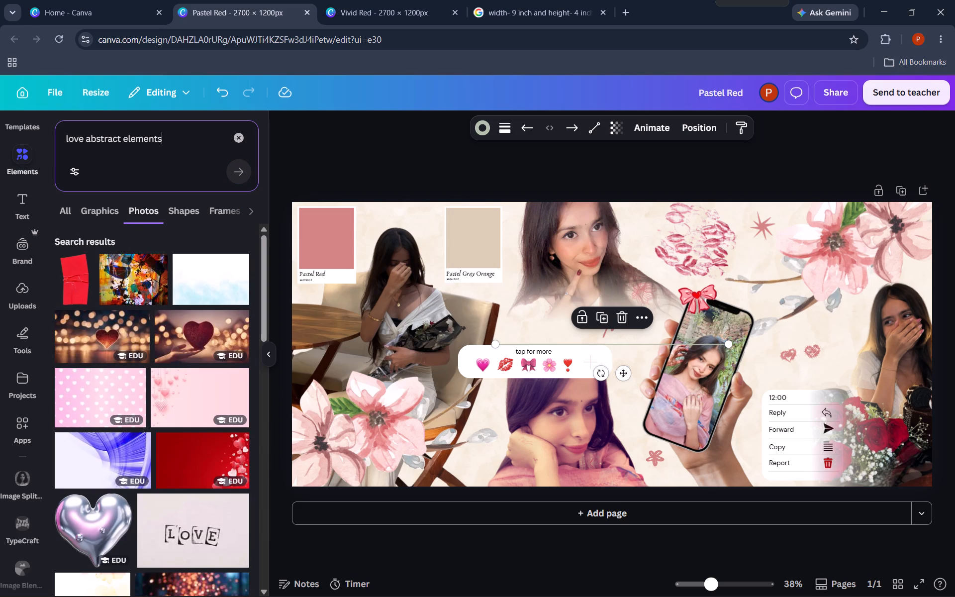
Search for "love elements" and look through the graphics results for hearts and love-themed decorations.
left_click_drag(122, 137, 83, 145)
key("BackSpace")
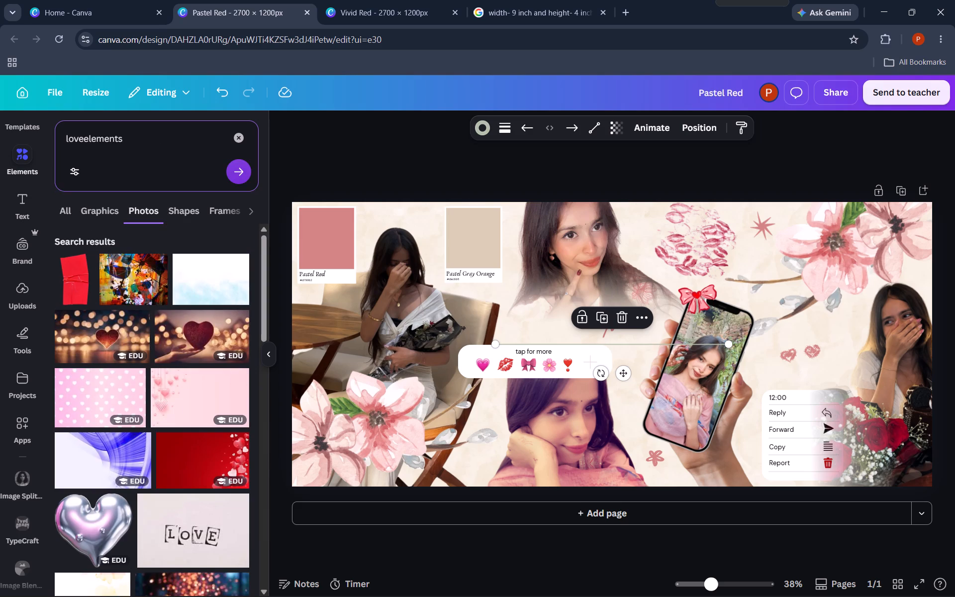
key("space")
key("Return")
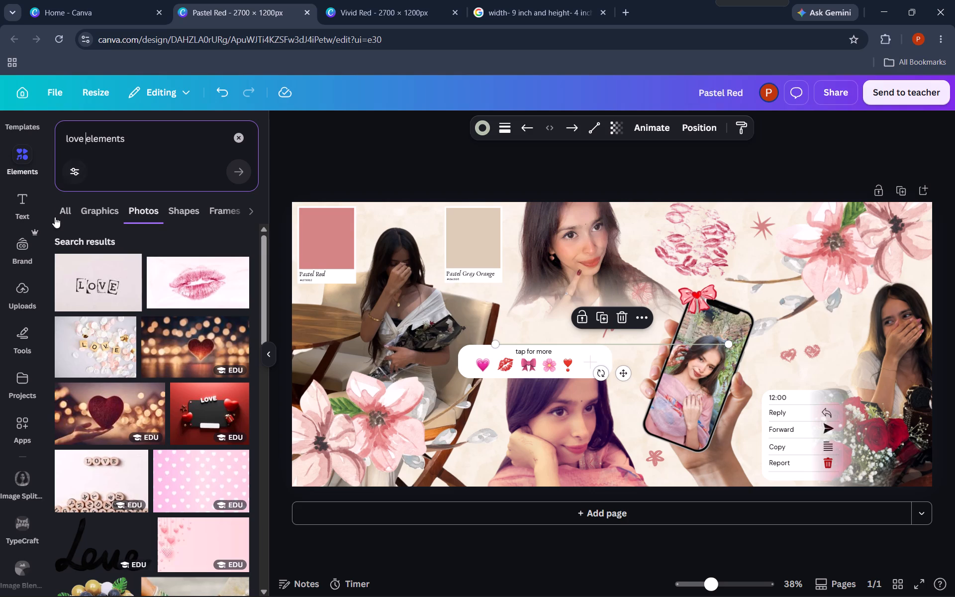
left_click(75, 212)
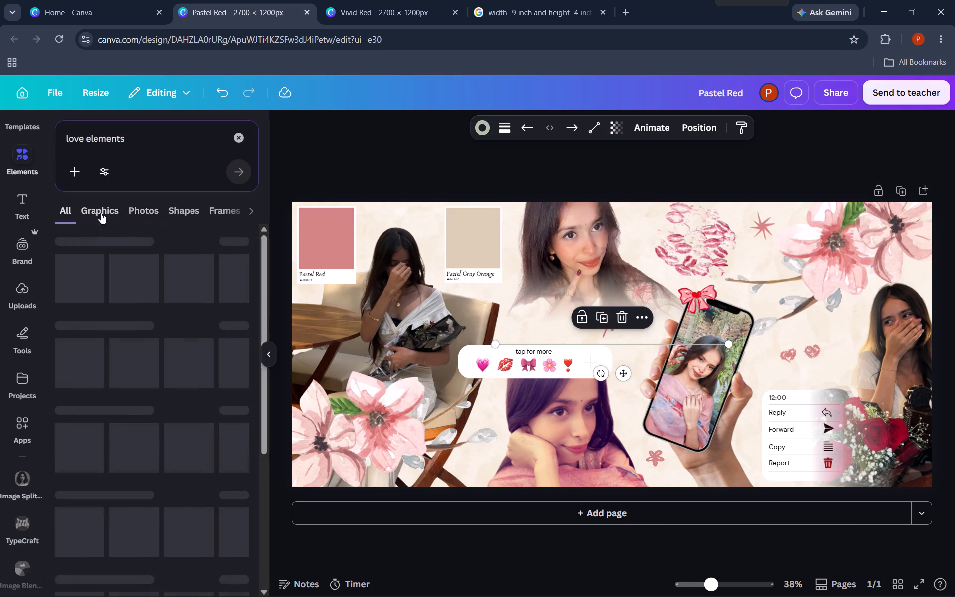
left_click(100, 214)
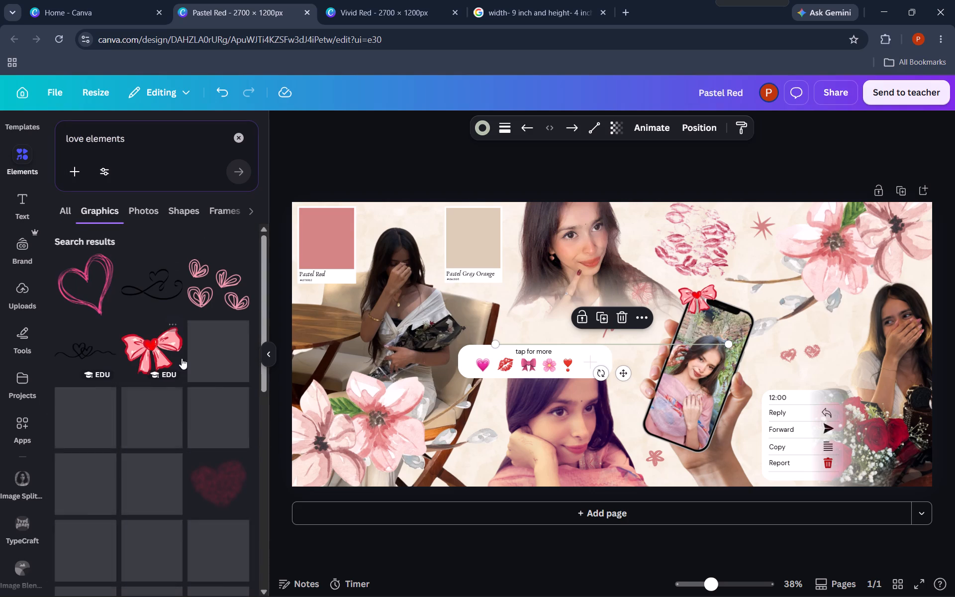
scroll(184, 419, "down", 8)
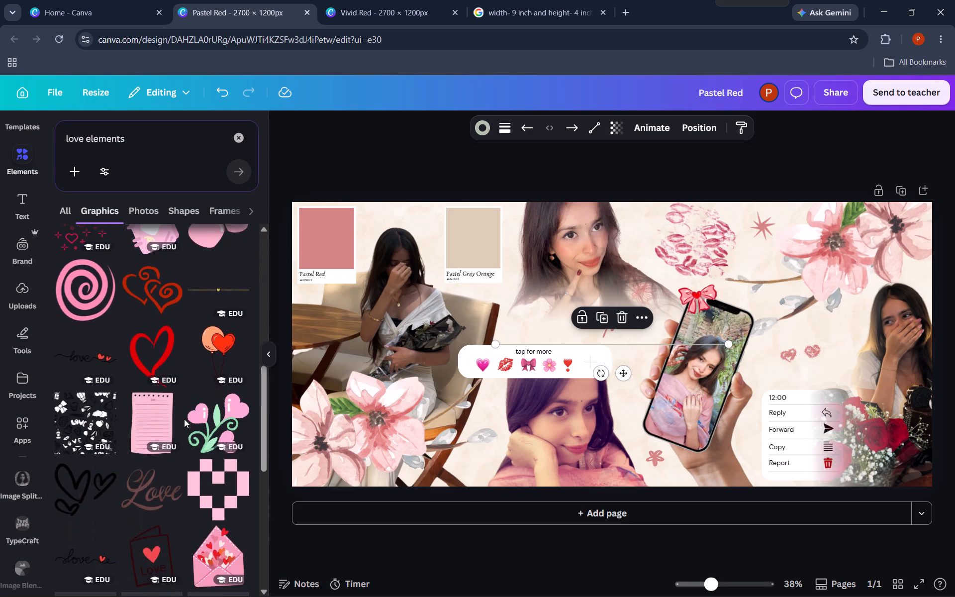
scroll(184, 419, "down", 6)
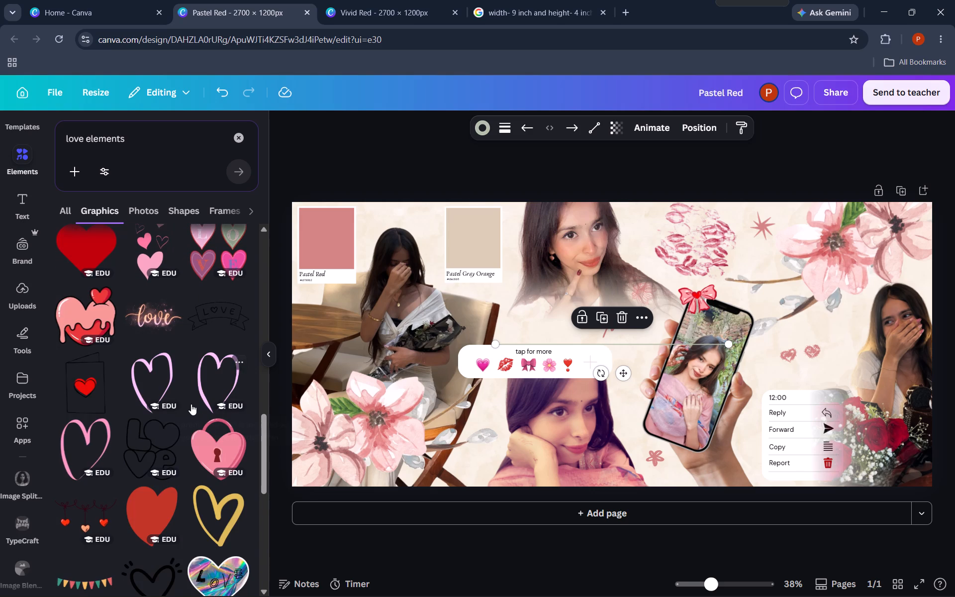
scroll(187, 403, "down", 4)
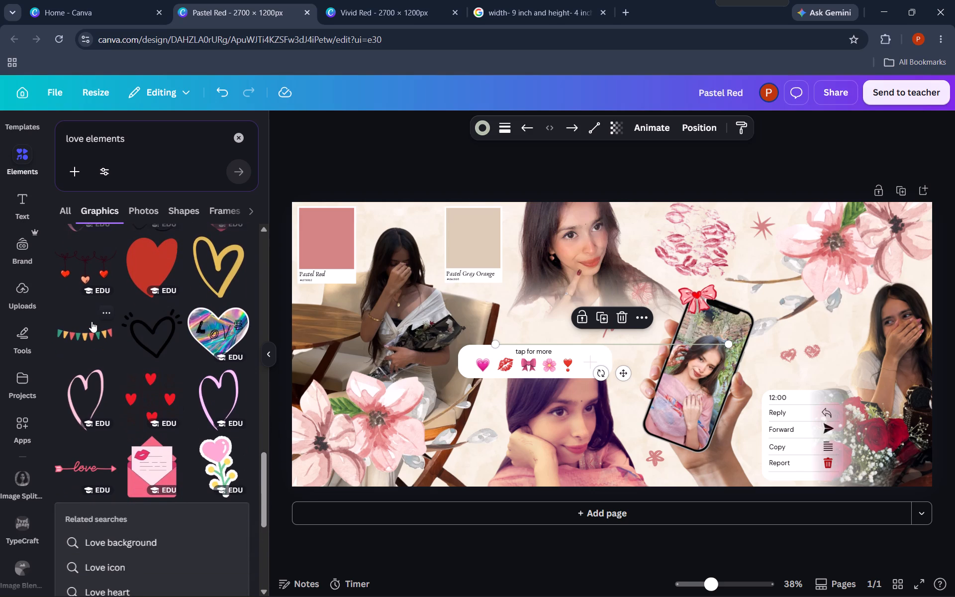
Delete the stray thin horizontal line running across the reaction card and the phone.
double_click(374, 165)
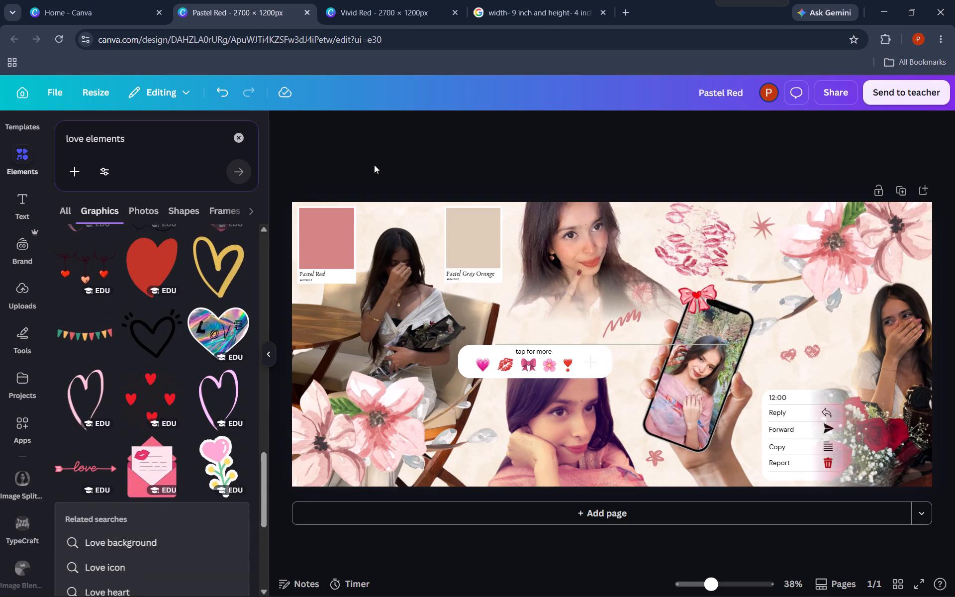
left_click(629, 343)
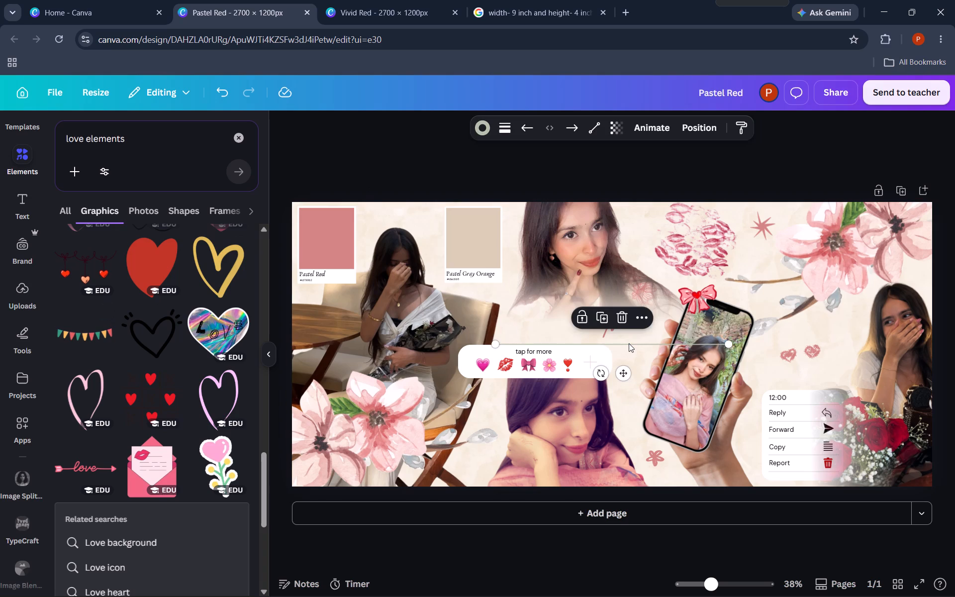
key("Delete")
left_click(463, 165)
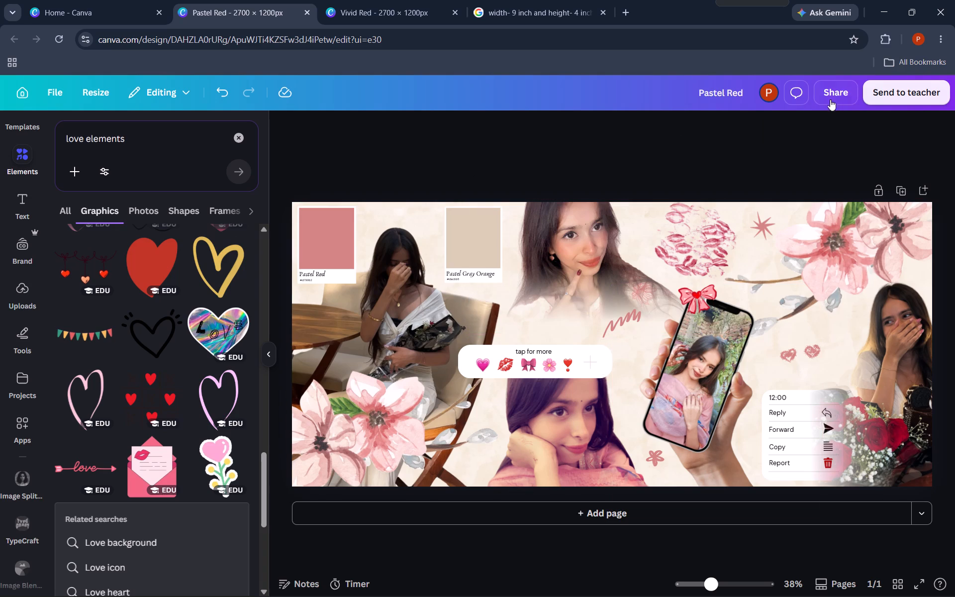
Set up a PNG download of the banner with the size multiplier at 3.125 (8,438 × 3,750 px).
left_click(859, 86)
left_click(845, 90)
left_click(728, 356)
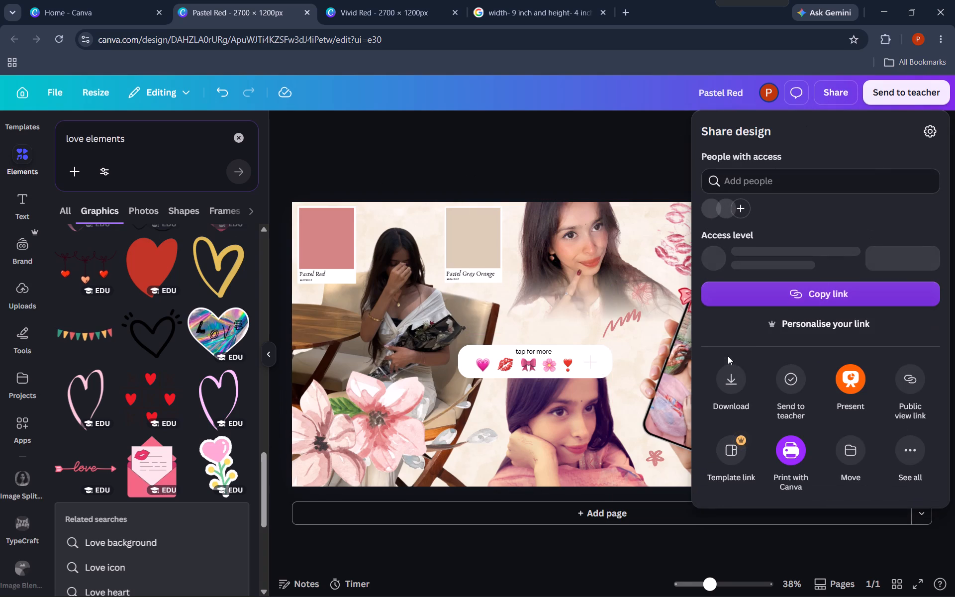
left_click(729, 388)
left_click_drag(746, 236, 954, 226)
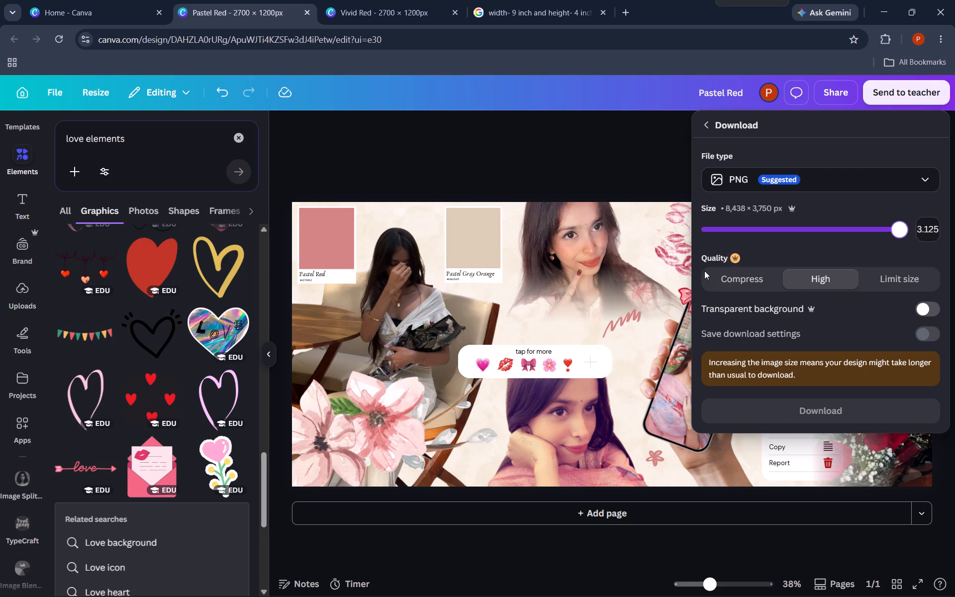
Switch from the banner design to another open application window.
key("alt+Tab")
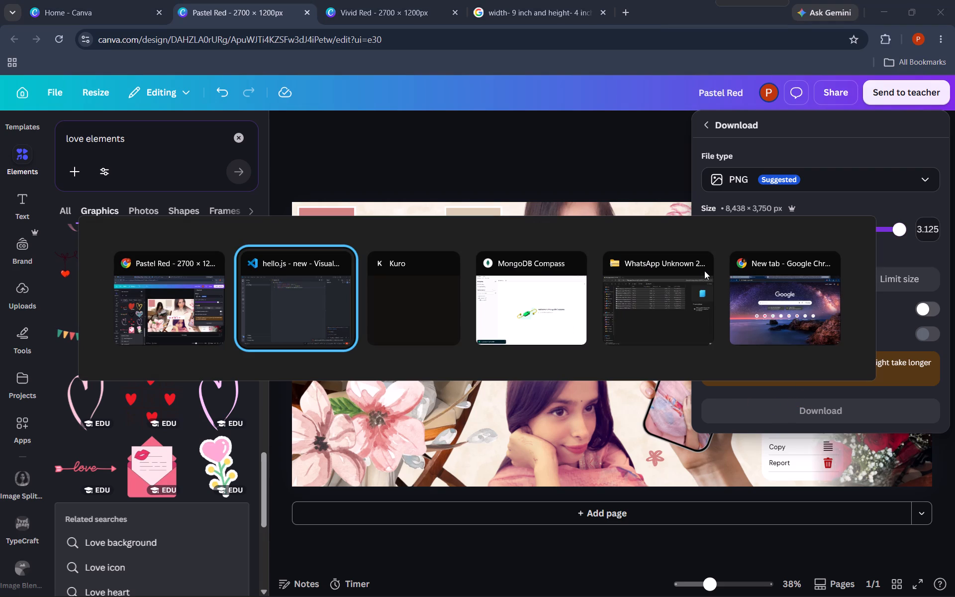
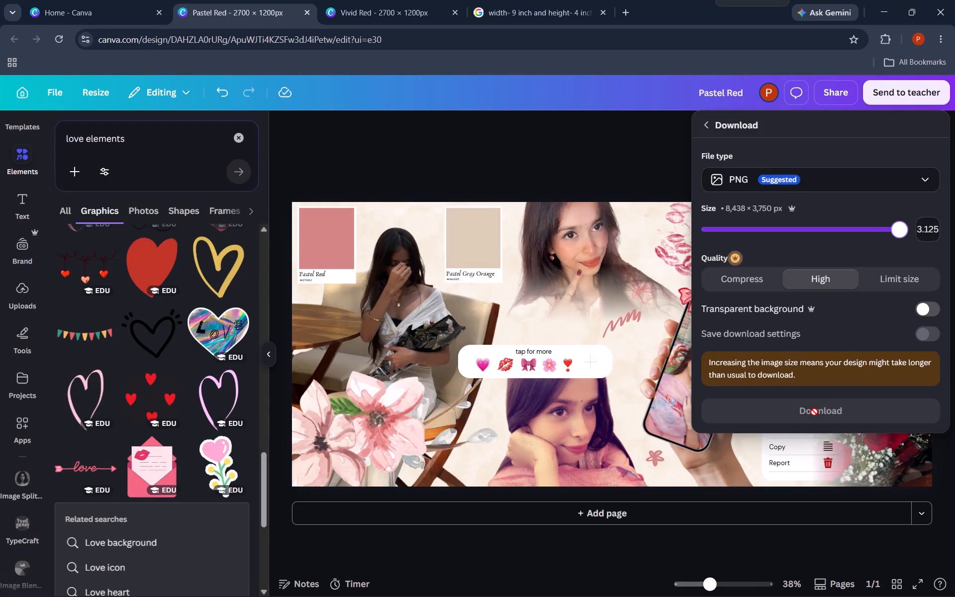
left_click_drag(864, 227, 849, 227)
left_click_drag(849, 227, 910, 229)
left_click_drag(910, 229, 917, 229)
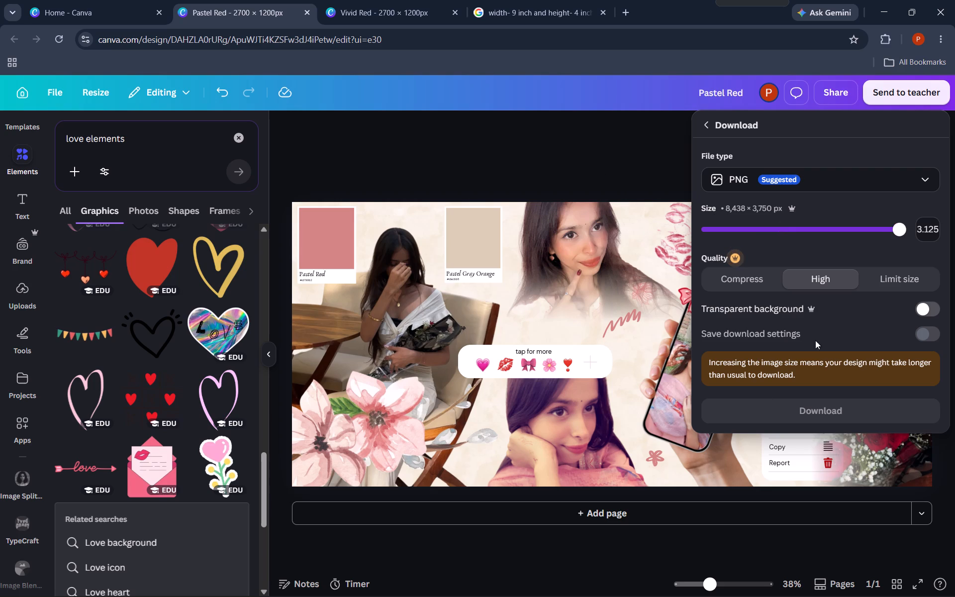
Open the file type choices for the banner download.
left_click(848, 167)
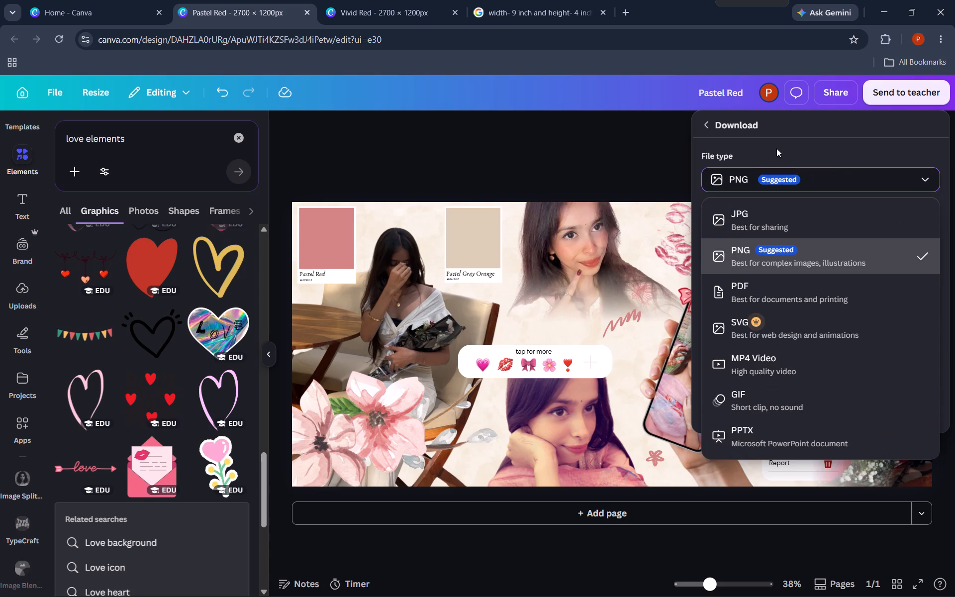
Keep PNG as the file type and download the Pastel Red banner.
left_click(776, 148)
left_click(830, 412)
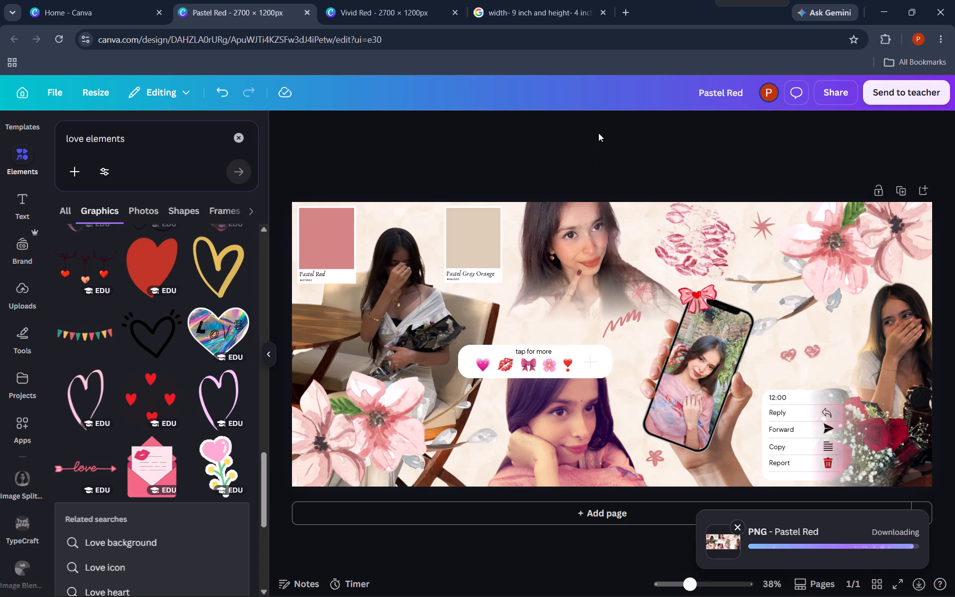
Go to the inch-to-pixel Google search page and check the browser's download status for the banner.
left_click(498, 9)
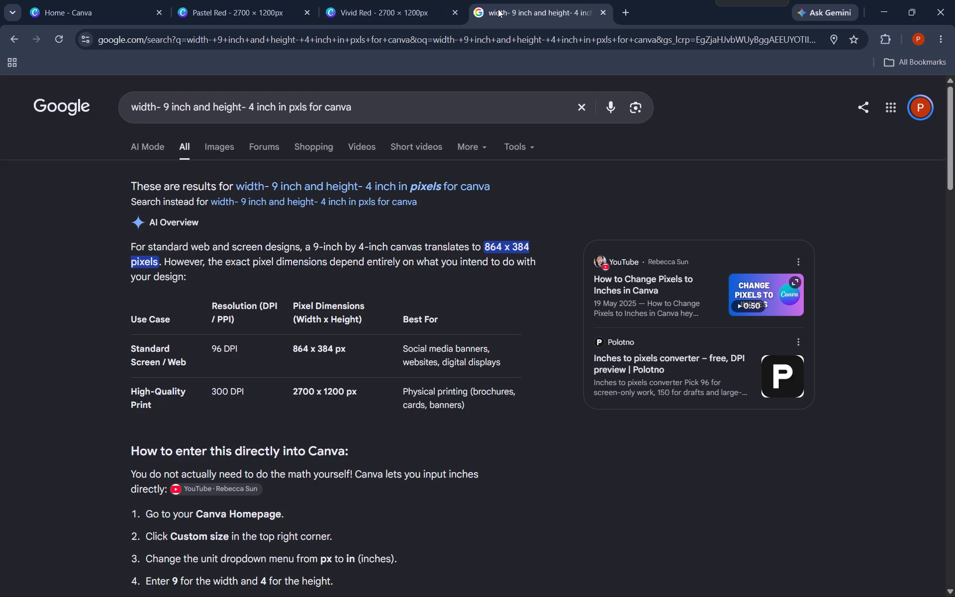
left_click(893, 40)
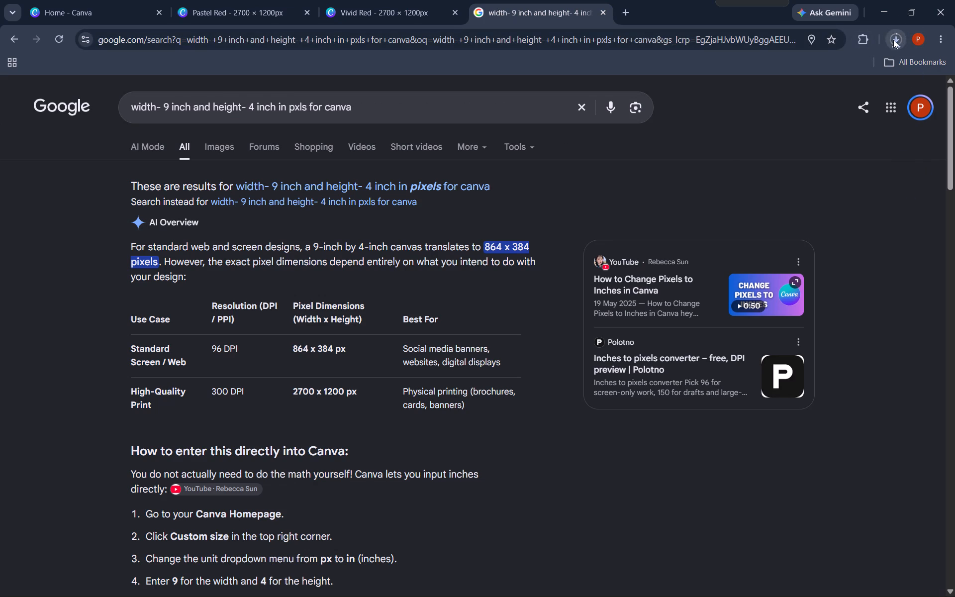
left_click(679, 130)
Switch from the Google search page to the other Chrome window with the new tab.
key("alt+Tab")
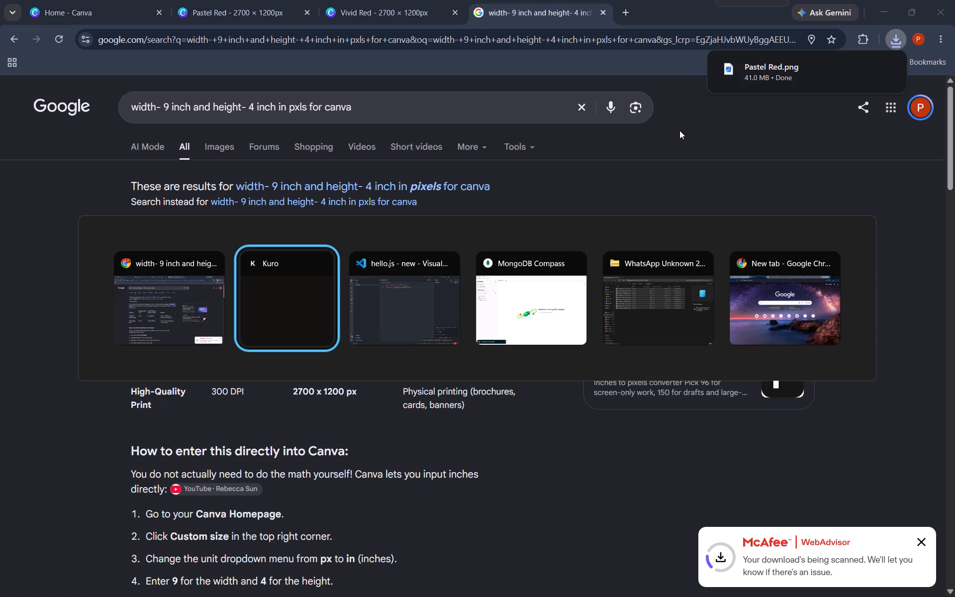
key("alt+Tab")
key("alt+Tab")
key("alt+Tab")
key("alt+Tab")
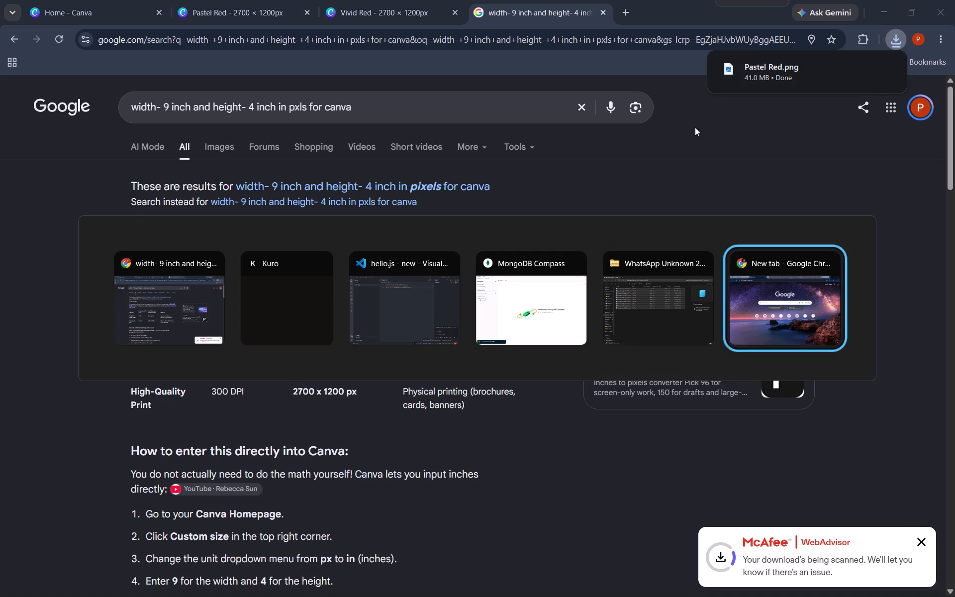